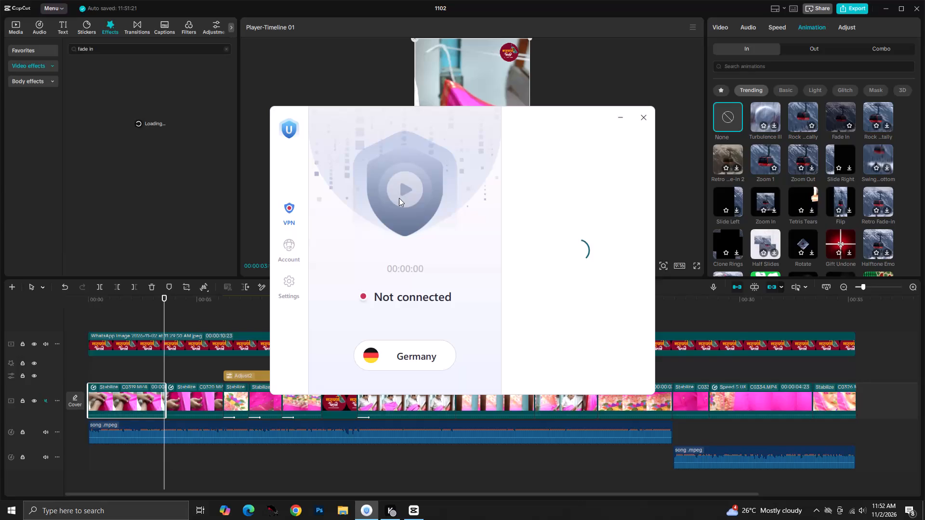
Connect the VPN through the United Kingdom location and minimize its window.
left_click(407, 186)
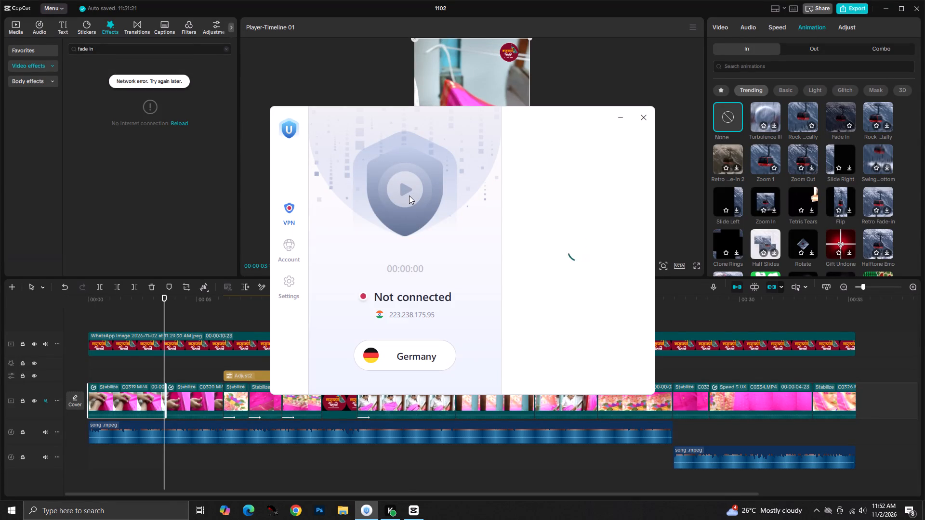
left_click(409, 195)
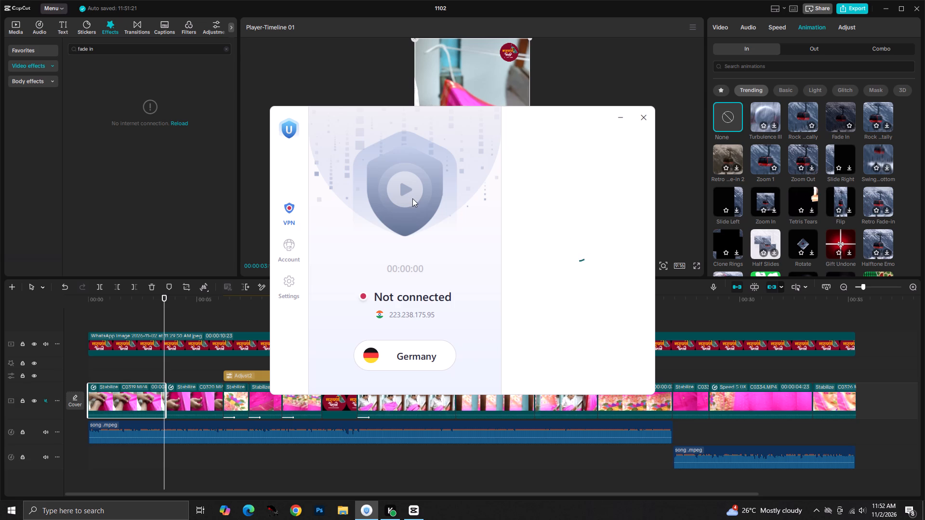
left_click(547, 308)
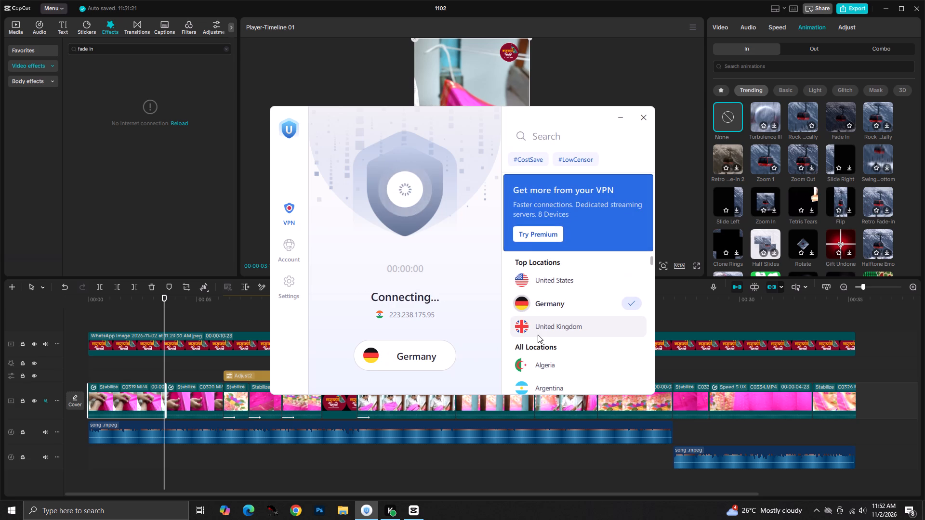
left_click(538, 335)
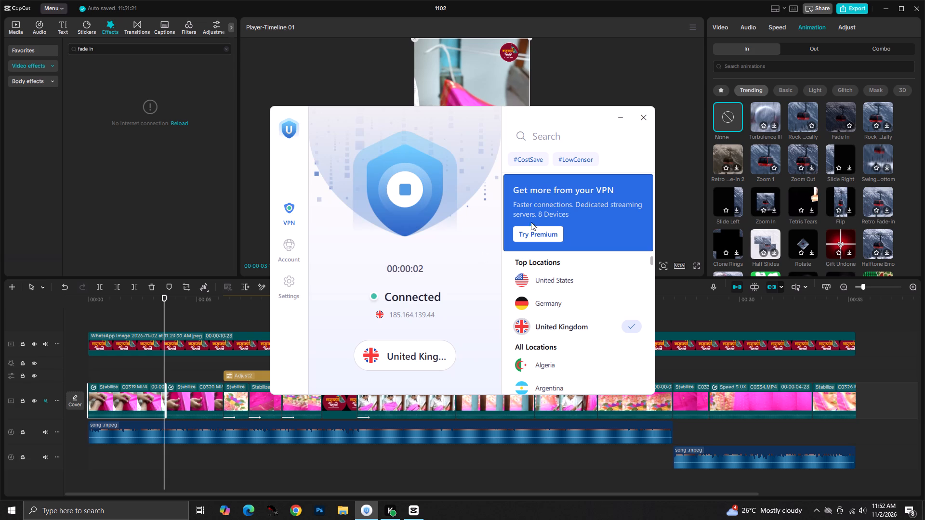
left_click(622, 116)
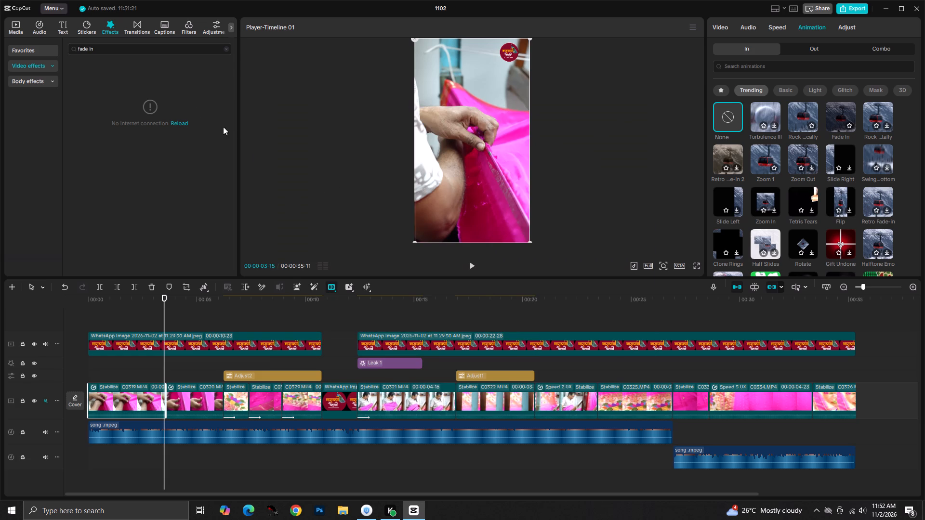
In CapCut, reload the video effects search for "fade in".
left_click(177, 122)
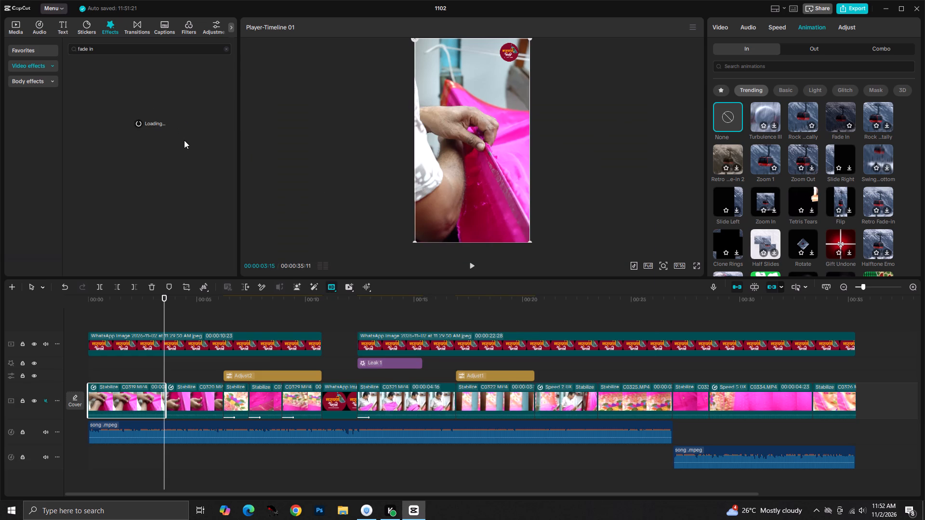
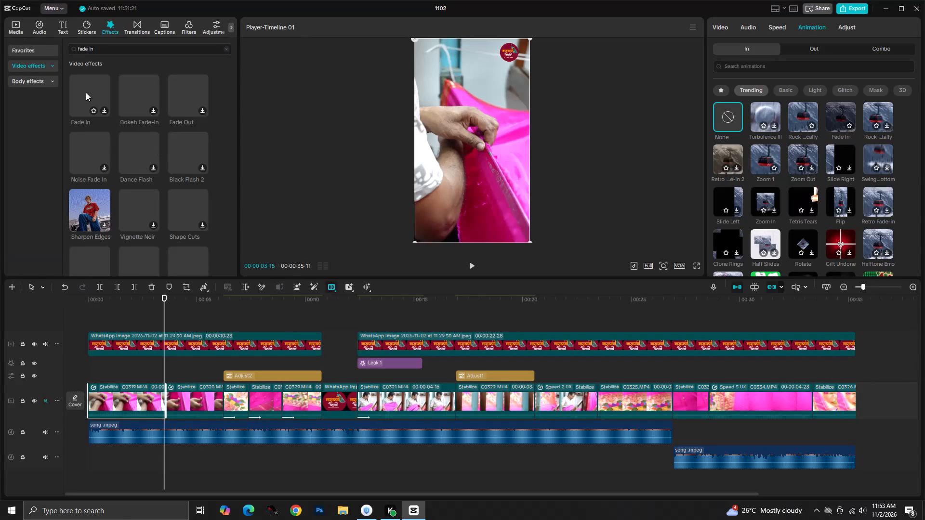
Check the connection status in the Urban VPN window, and minimize it to return to CapCut.
left_click(367, 519)
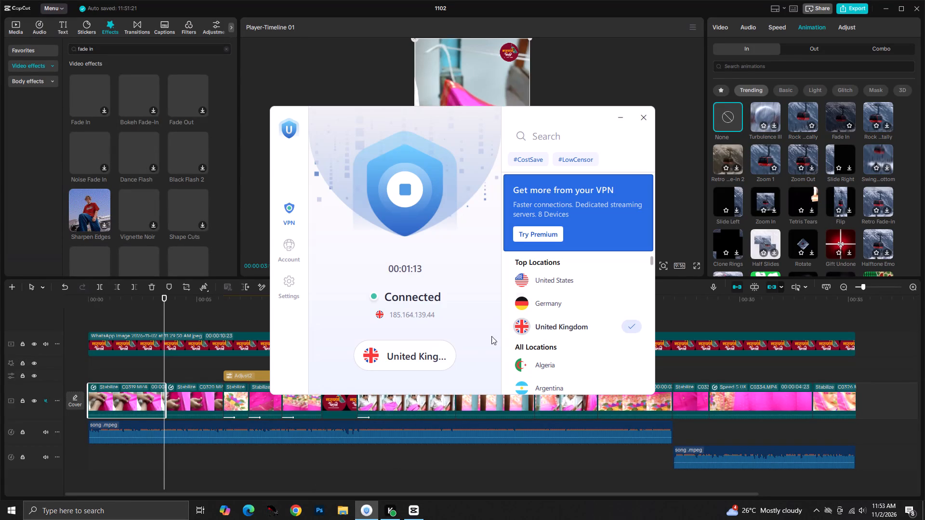
left_click(620, 116)
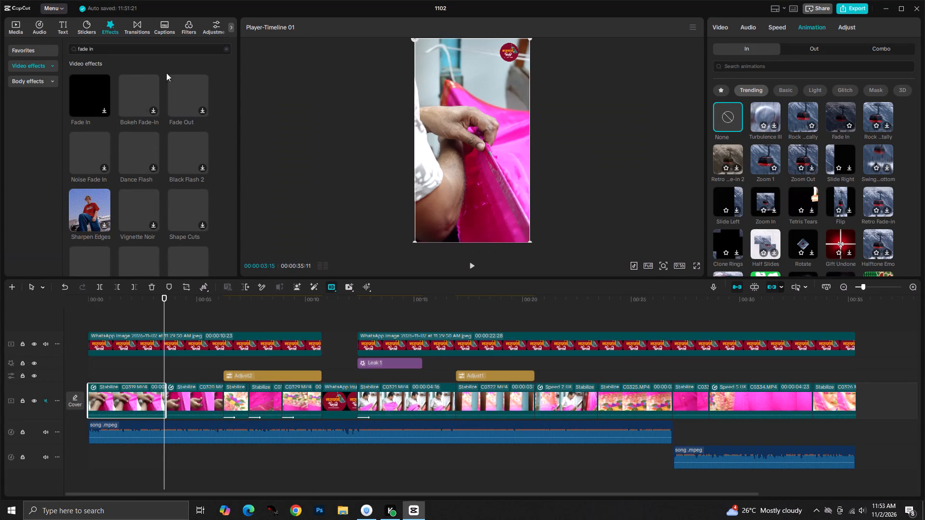
Download and preview the Fade In video effect from the search results.
left_click(77, 91)
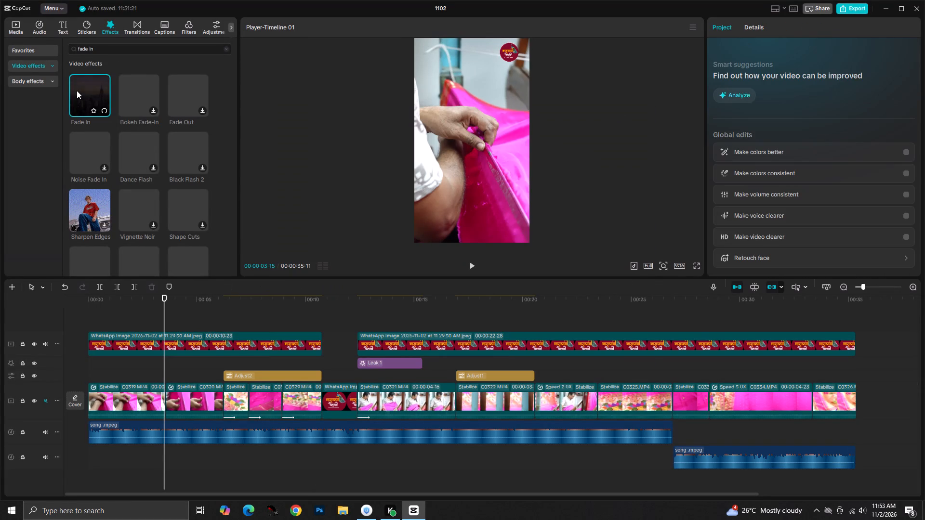
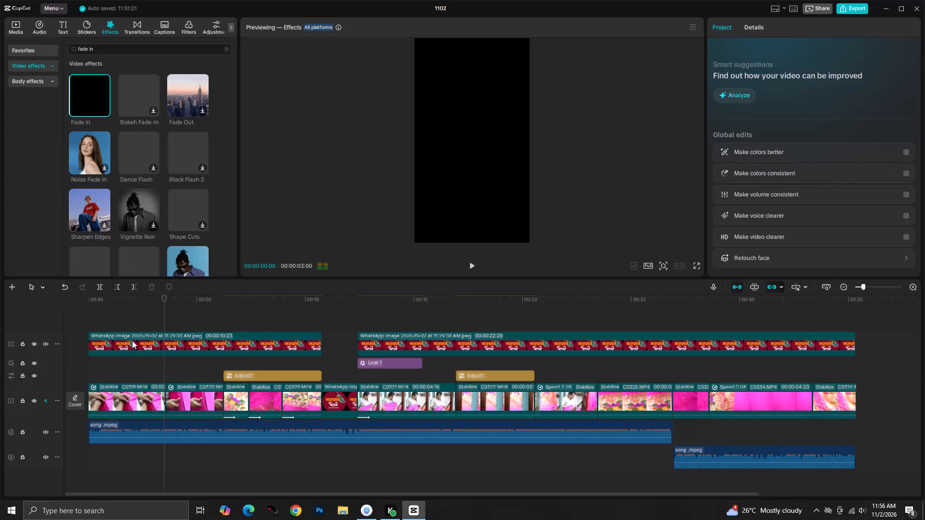
Play the timeline from the start of the second main-track clip into the Adjust2 section, selecting the second clip.
left_click_drag(162, 314, 147, 321)
left_click(471, 263)
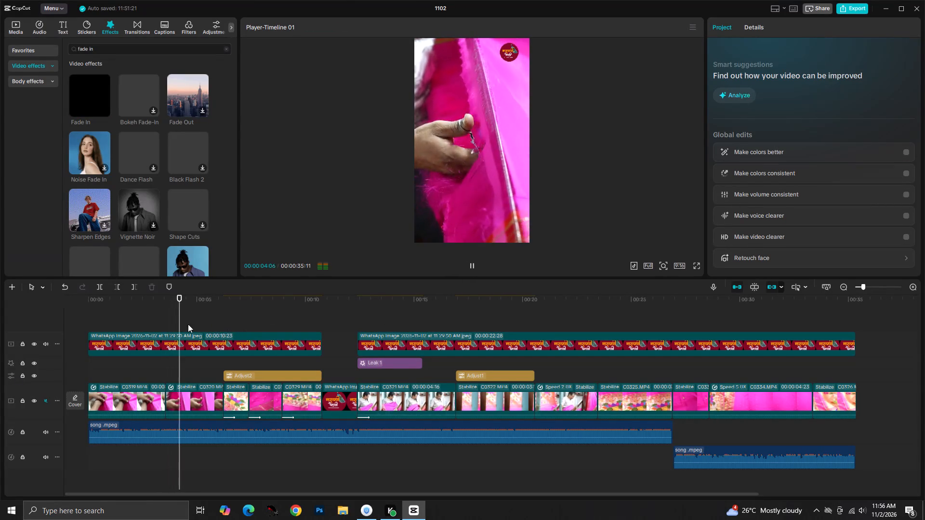
left_click(192, 399)
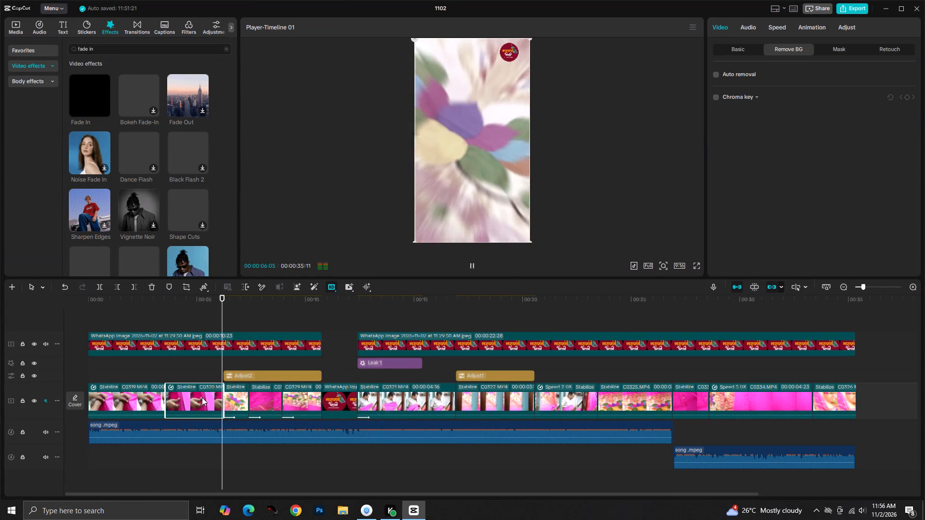
key("space")
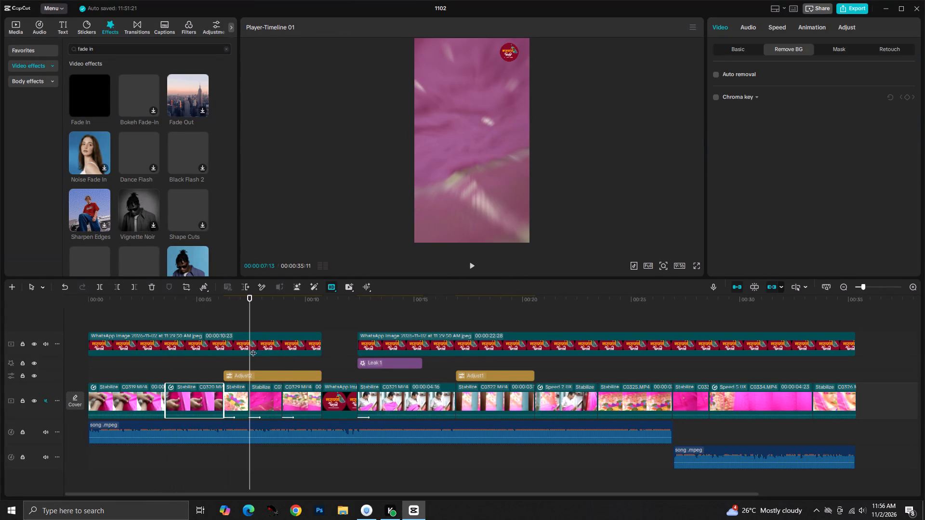
Place the playhead at 00:00:05:29, near the end of the second clip, and preview the Fade In video effect.
left_click_drag(250, 358, 218, 366)
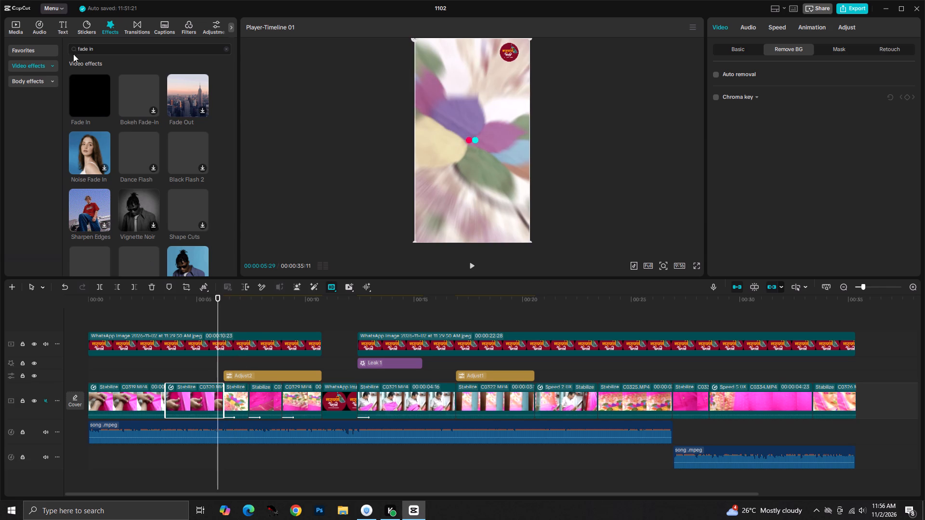
left_click(88, 91)
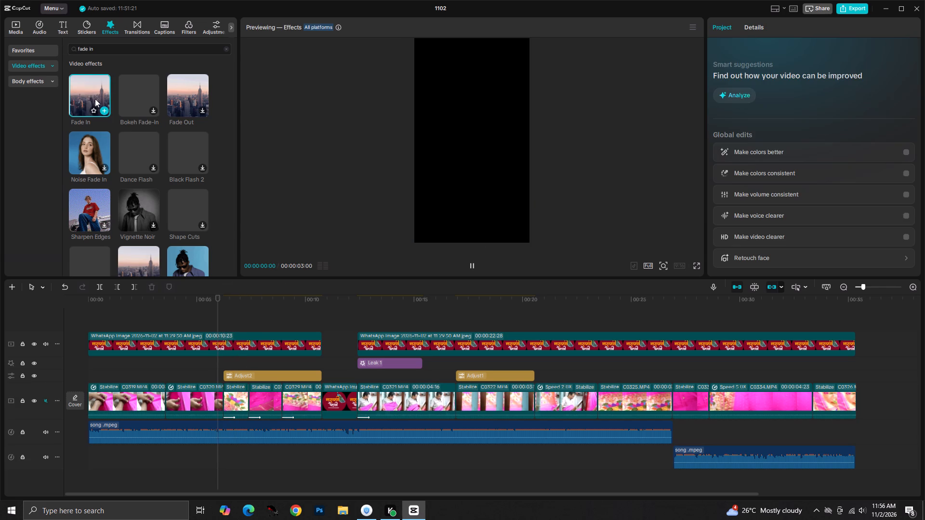
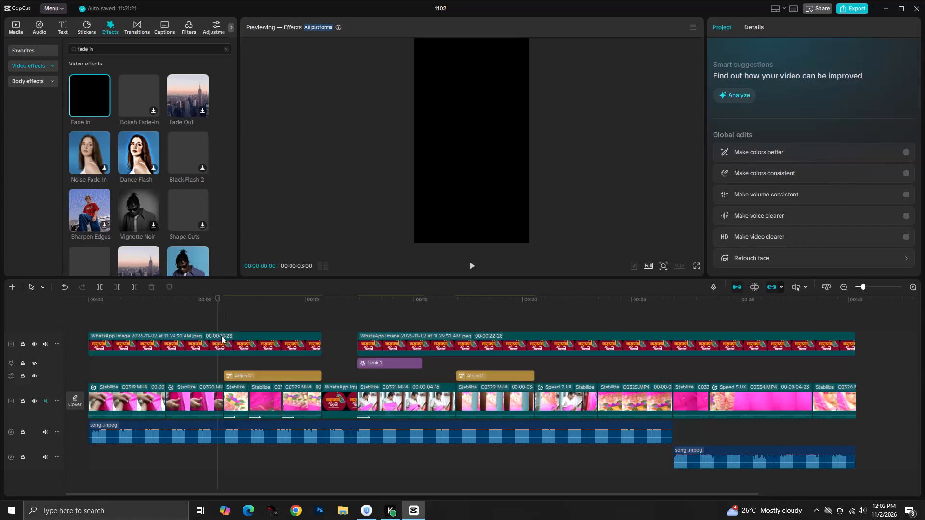
Check the connection status in Urban VPN and return to CapCut.
left_click(358, 519)
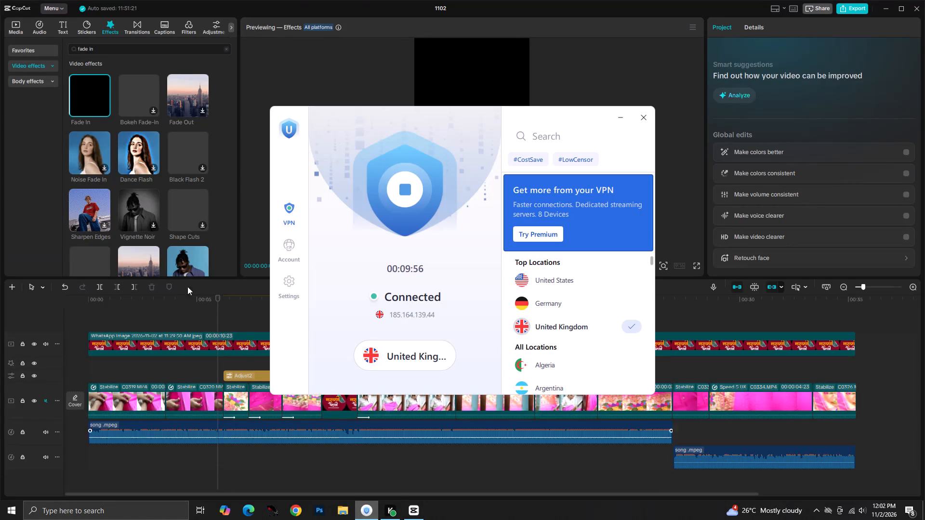
left_click(626, 119)
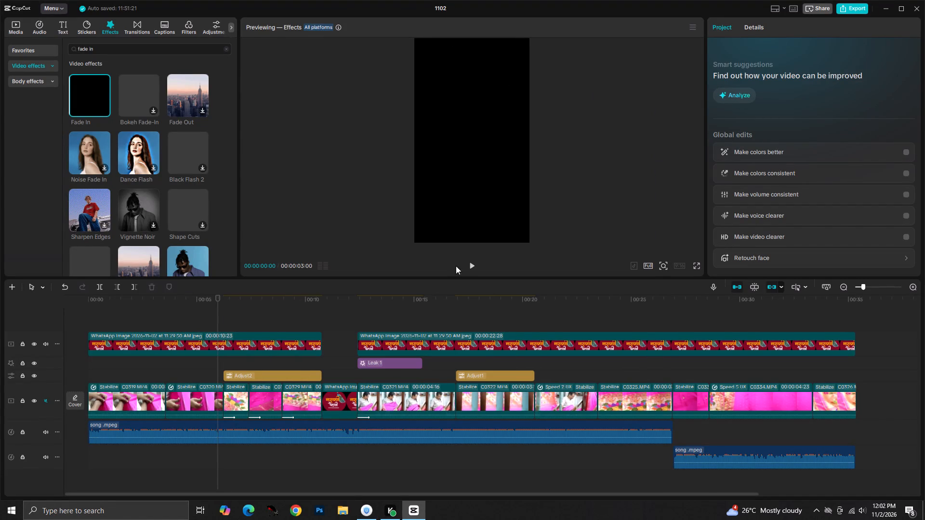
Play the preview of the Fade In video effect.
left_click(471, 262)
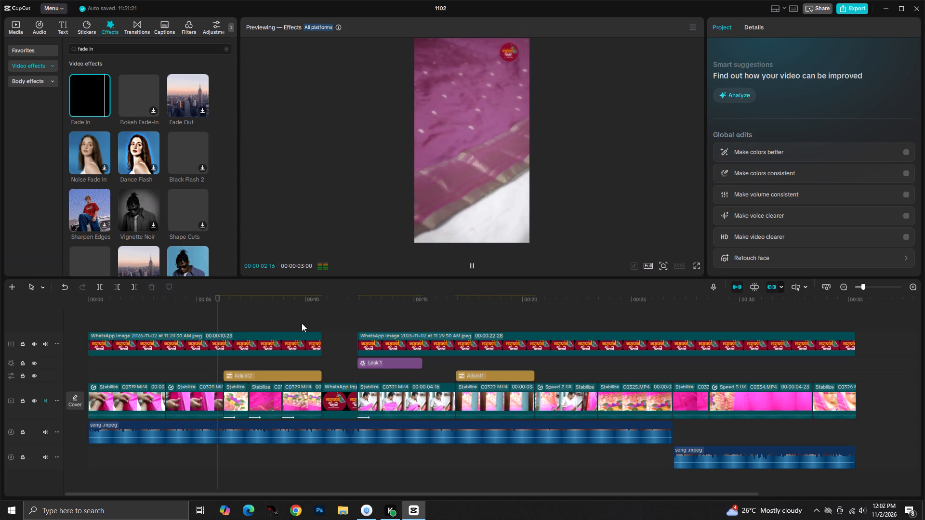
left_click(311, 229)
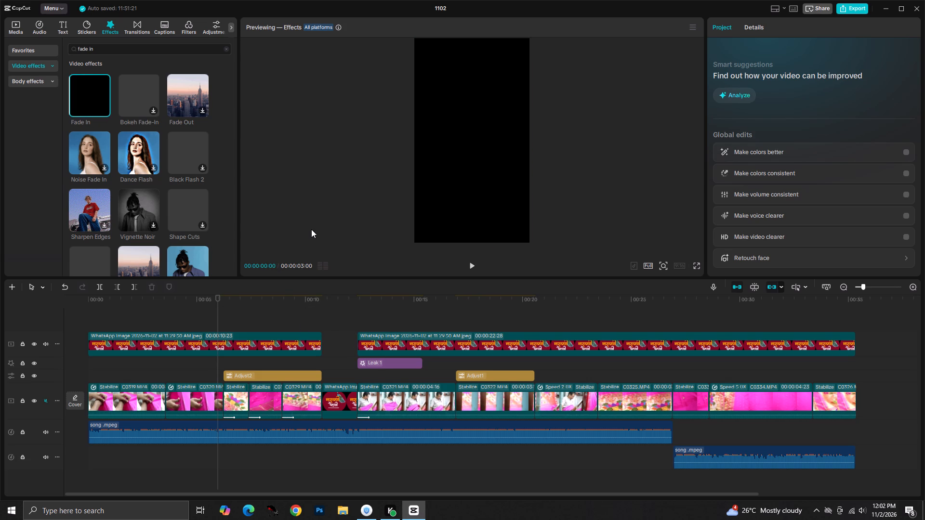
Play the whole timeline from its beginning to review the edit.
left_click(244, 311)
left_click_drag(244, 318, 242, 318)
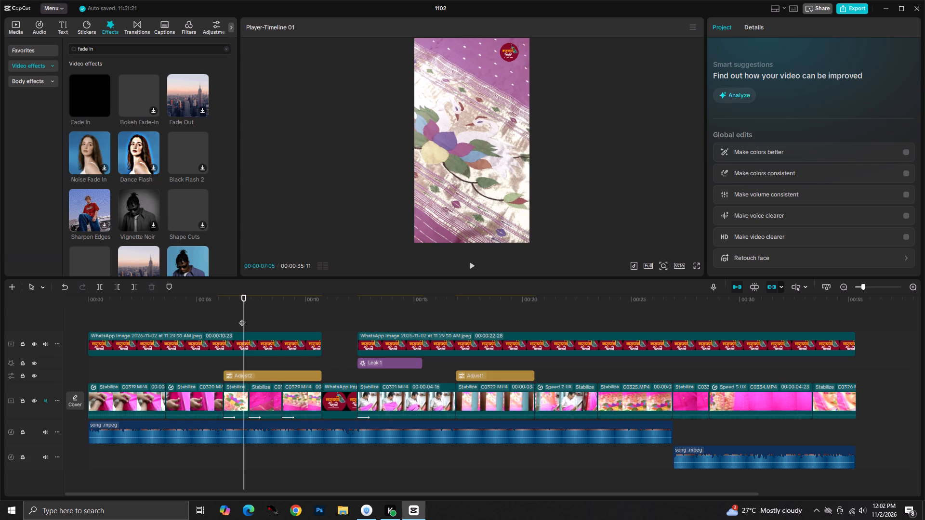
left_click_drag(242, 318, 29, 329)
key("space")
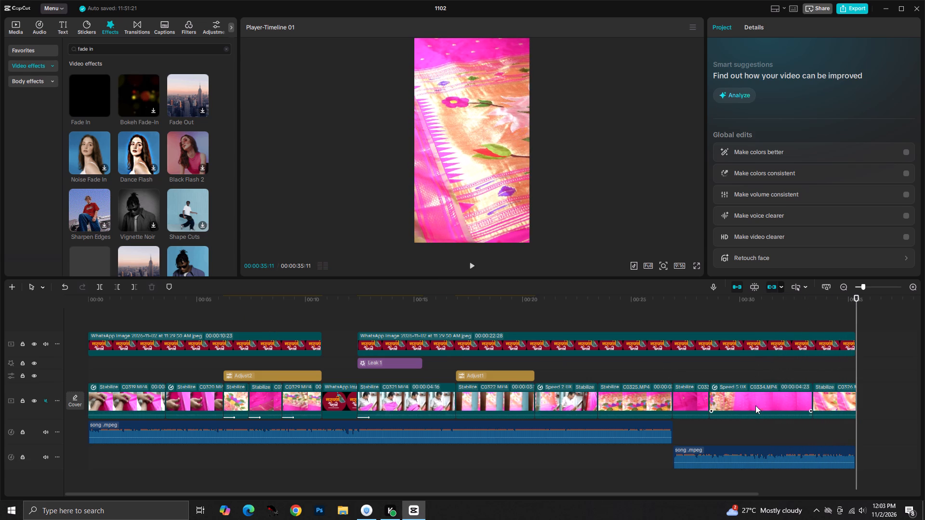
Apply the Fade Out exit animation to the last clip on the main track.
left_click(851, 406)
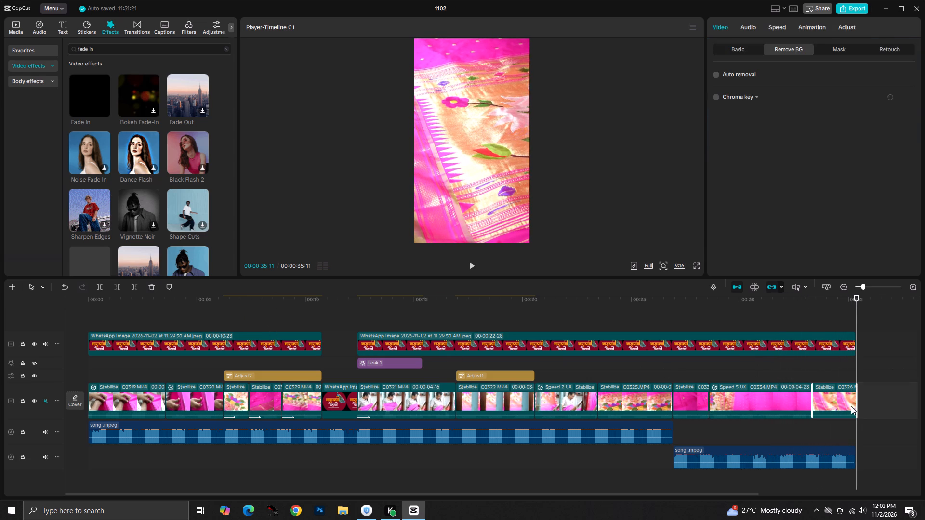
left_click(821, 26)
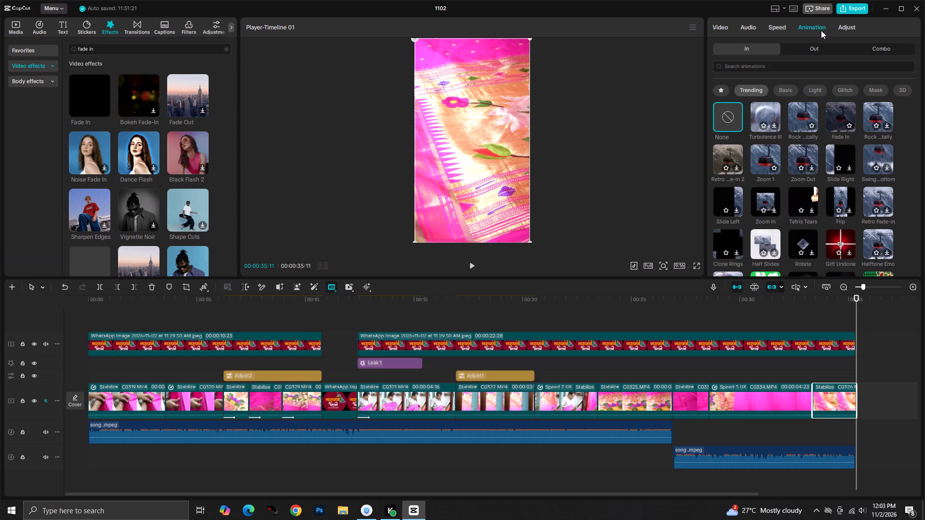
left_click(856, 47)
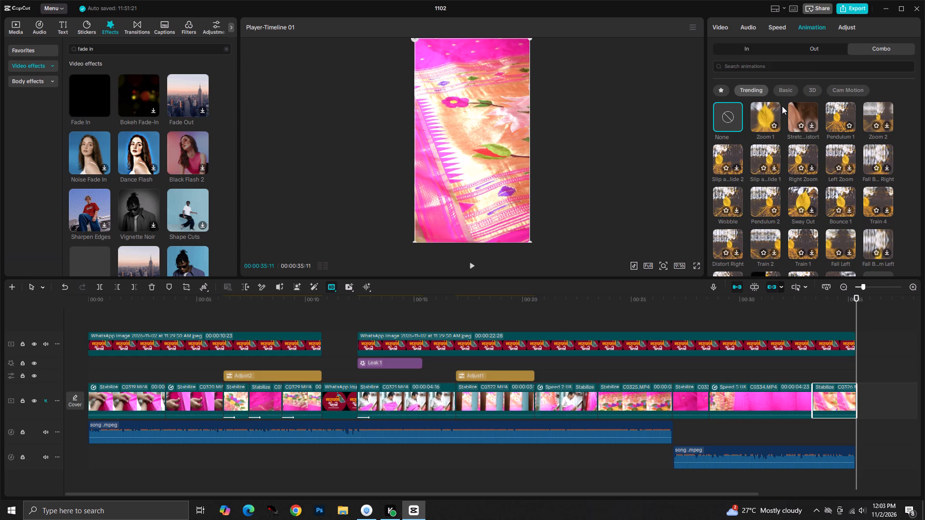
left_click(803, 50)
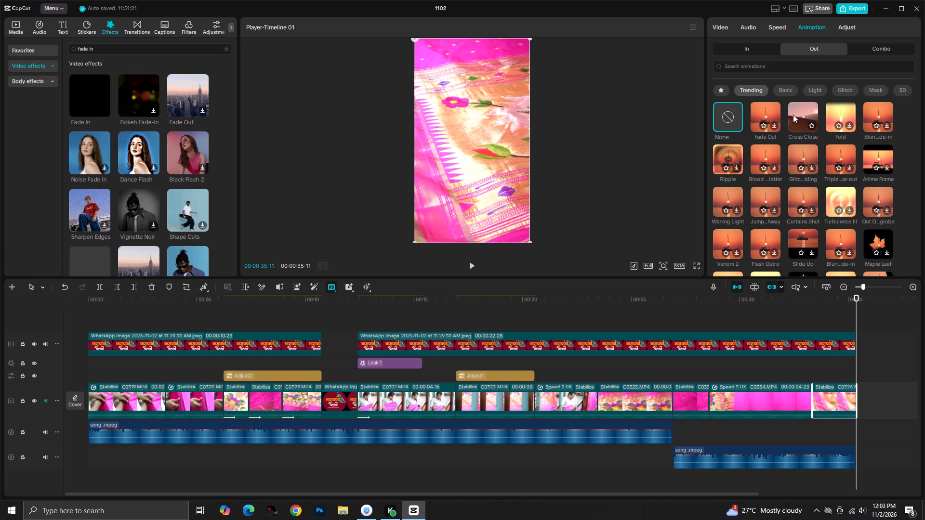
left_click(764, 115)
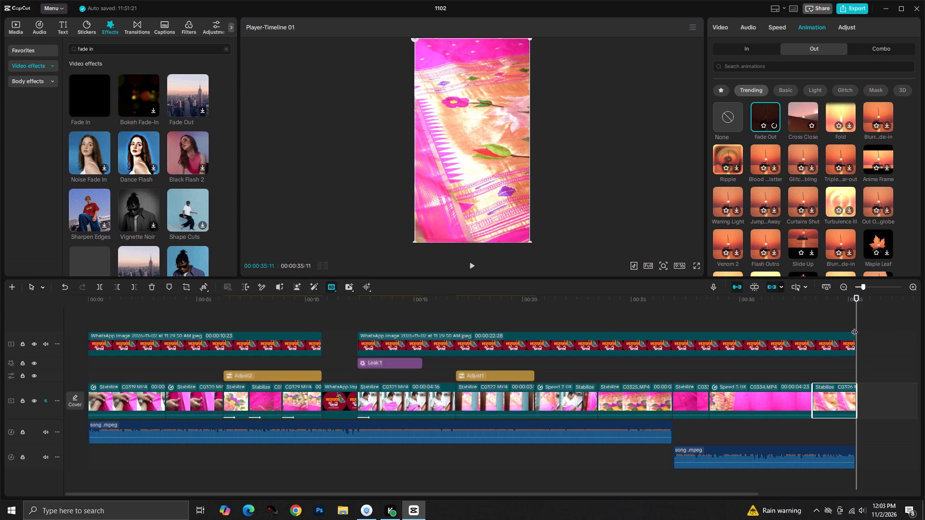
Return the playhead to the beginning of the timeline and play the video from there.
left_click_drag(857, 317, 511, 336)
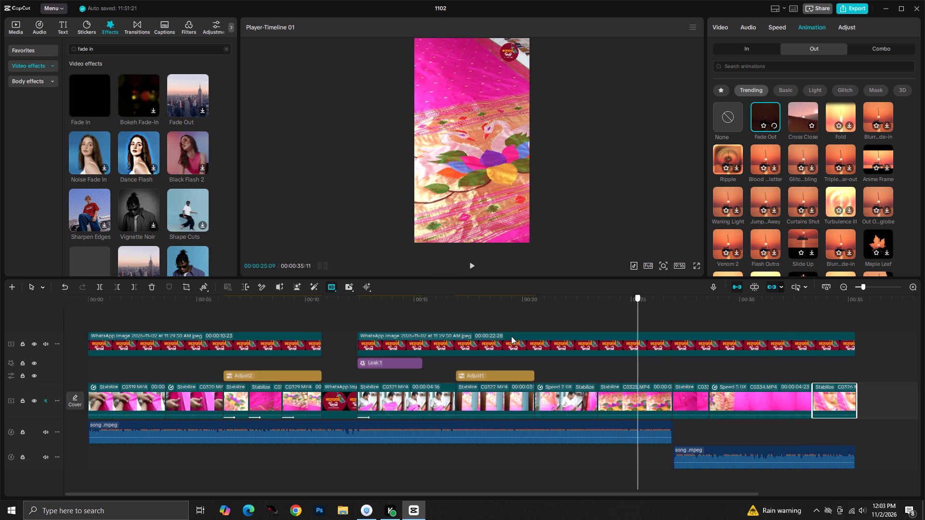
left_click_drag(511, 336, 99, 484)
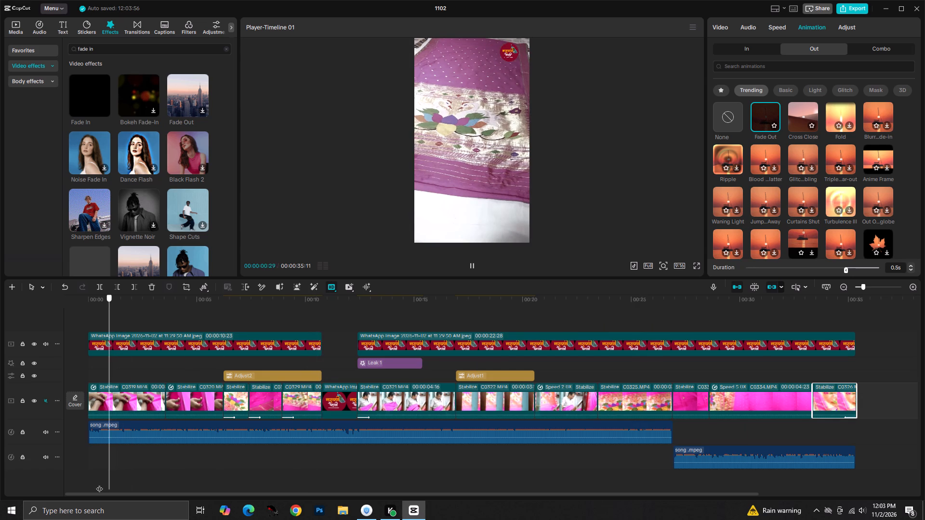
left_click_drag(99, 484, 79, 492)
key("space")
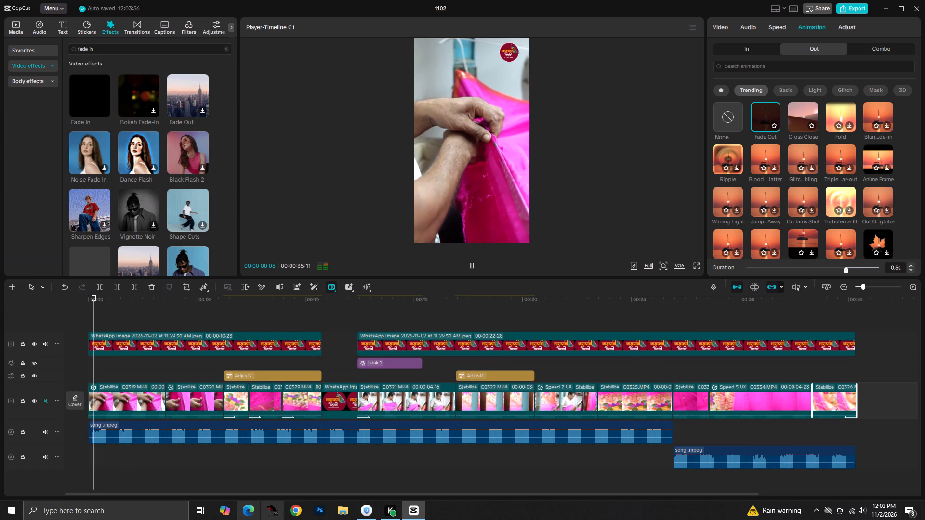
key("space")
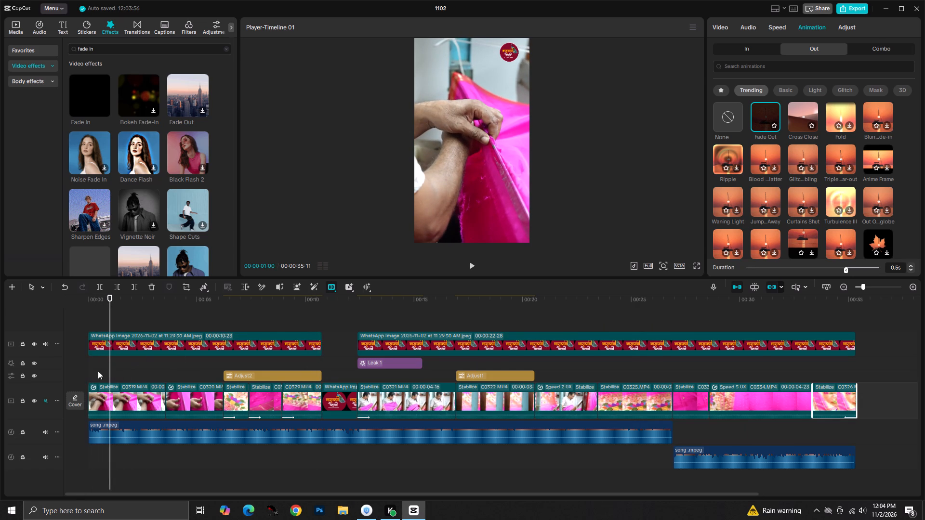
left_click_drag(110, 364, 48, 372)
key("space")
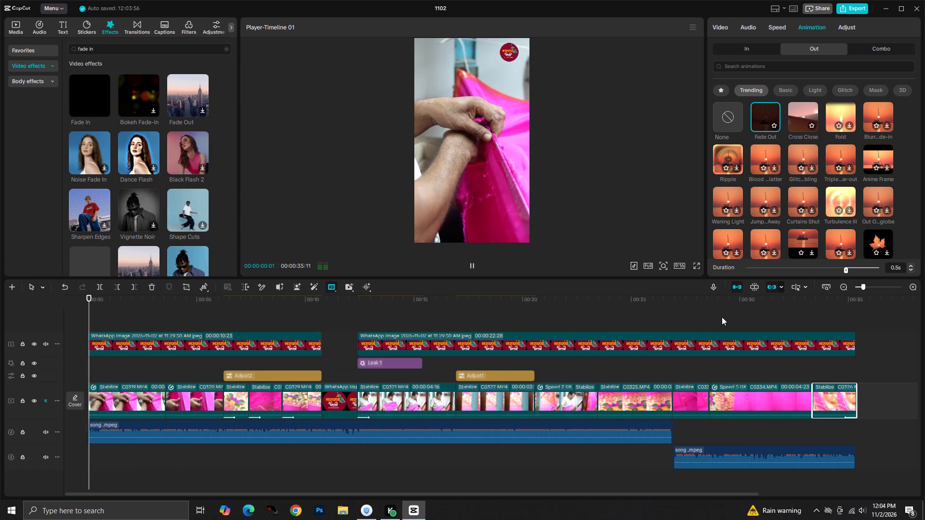
Lower the system headphone volume to 10.
left_click(860, 508)
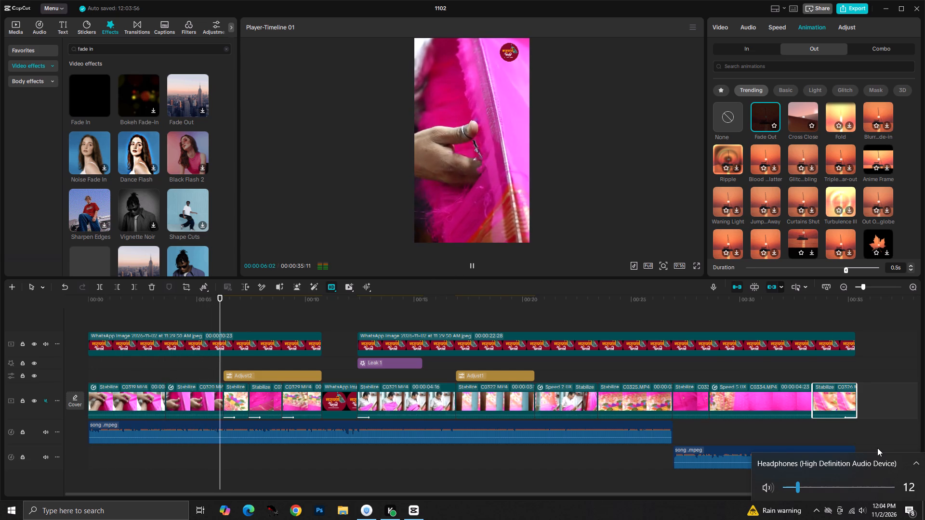
scroll(877, 448, "down", 1)
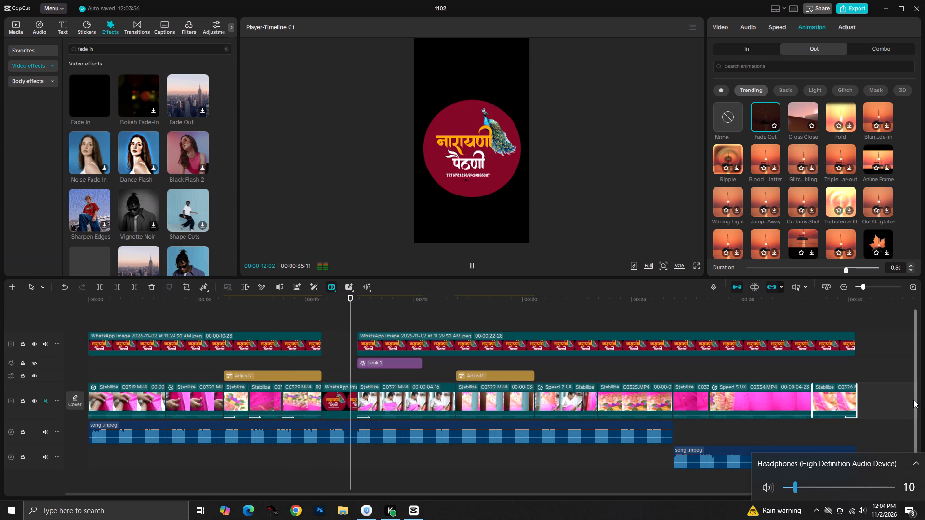
Pause playback and turn on automatic background removal for the logo image clip on the main track, with the playhead at 00:00:11:29.
key("space")
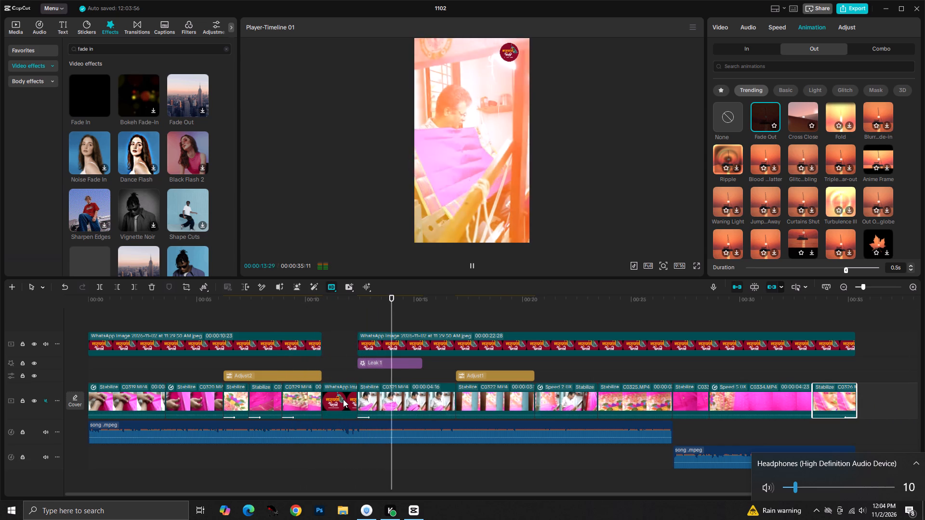
key("space")
left_click(343, 399)
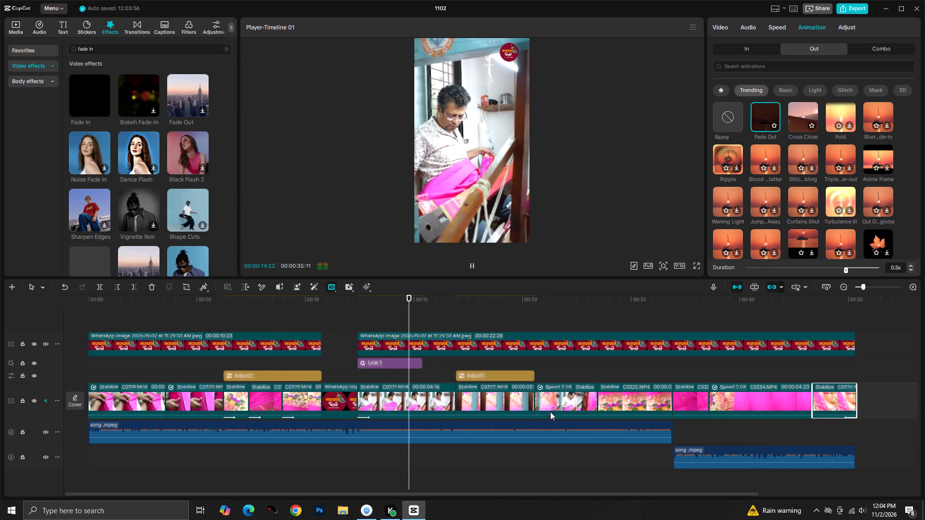
left_click(473, 272)
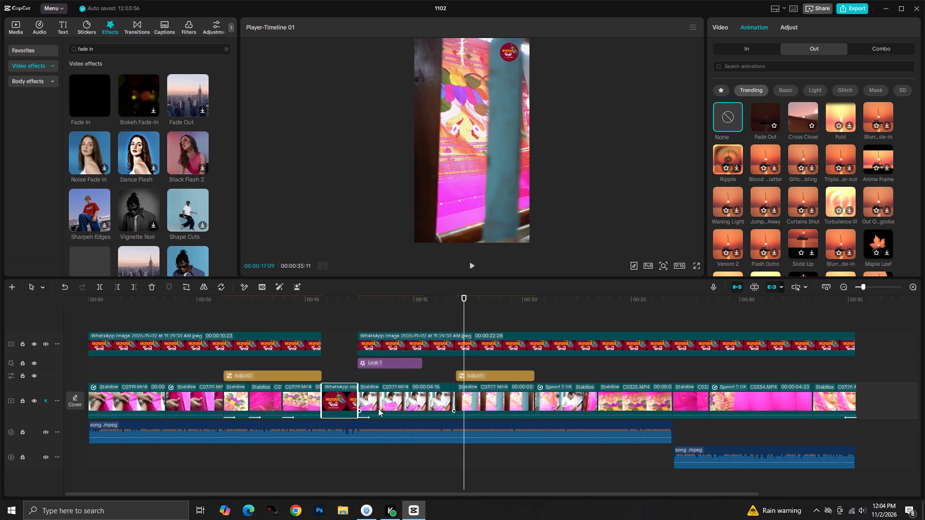
left_click(330, 400)
left_click_drag(463, 314, 450, 317)
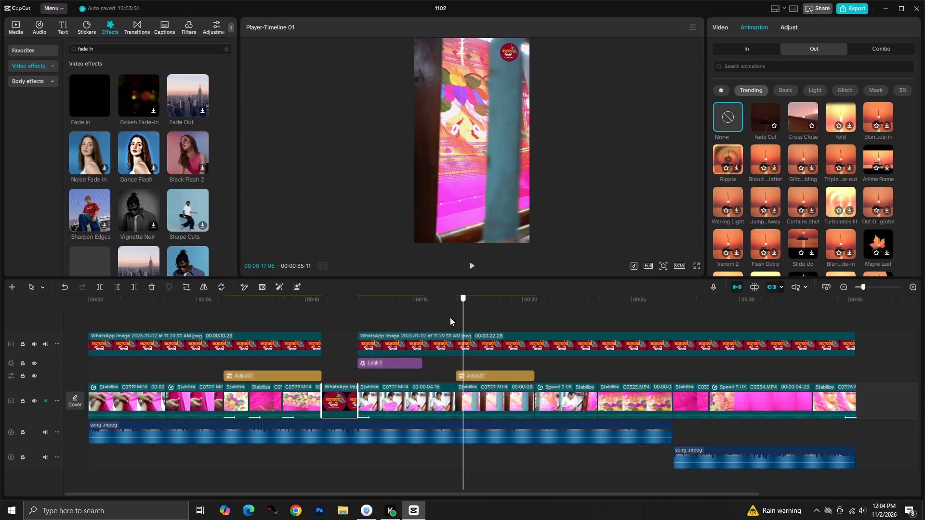
left_click_drag(450, 317, 348, 331)
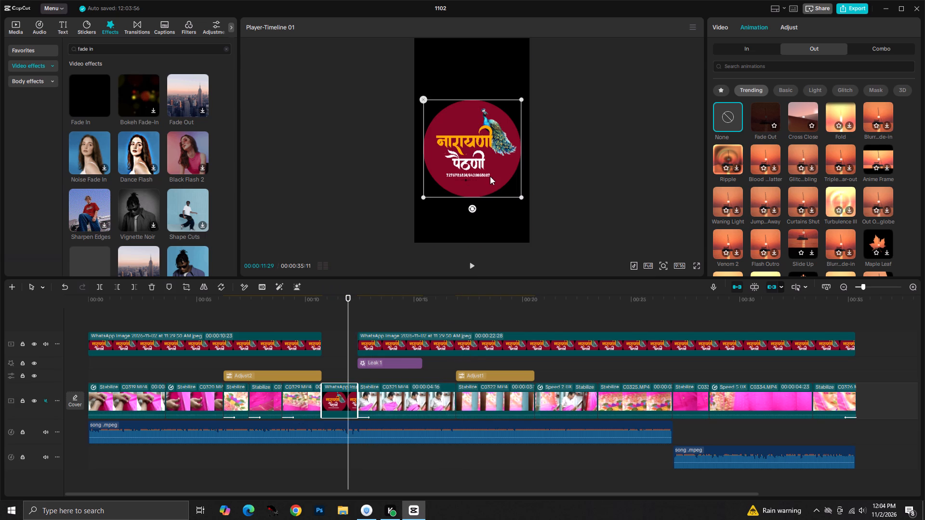
left_click(713, 26)
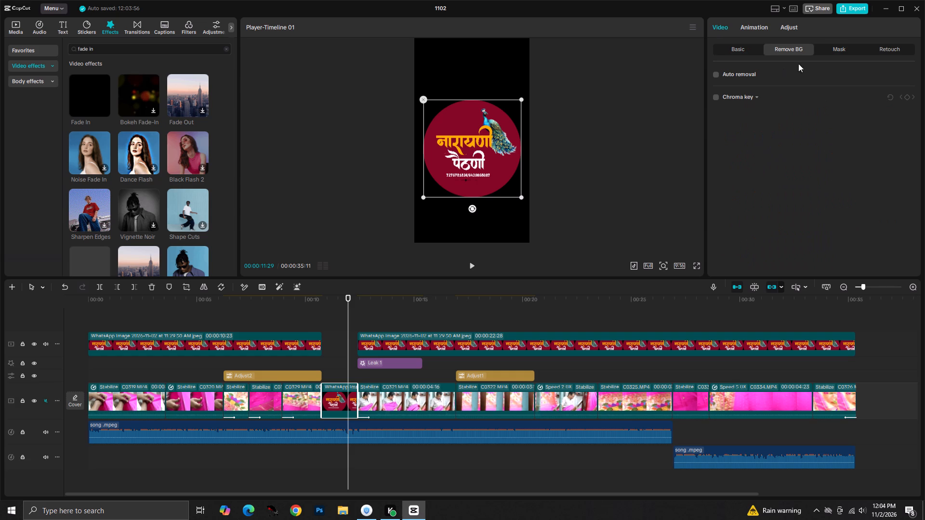
left_click(713, 76)
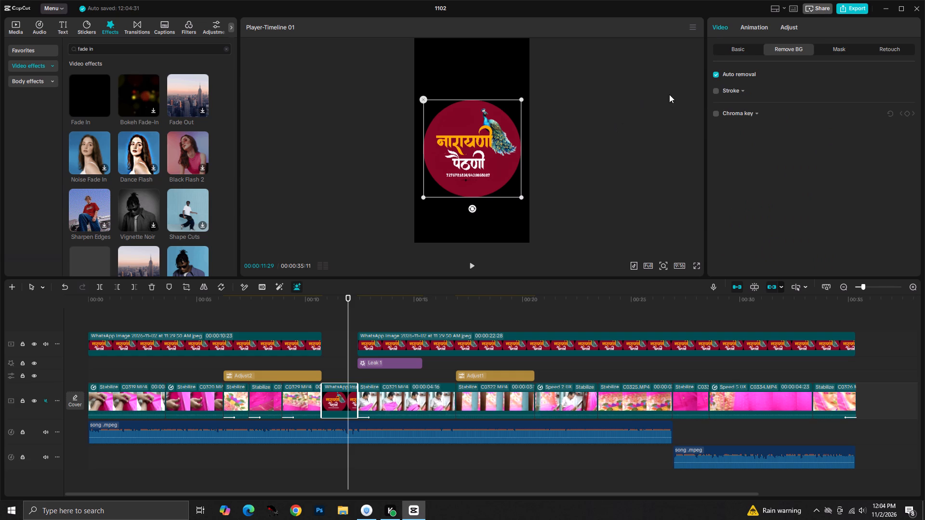
Scale the main-track logo image down slightly and move it a little higher in the frame.
left_click_drag(517, 197, 503, 187)
left_click_drag(483, 149, 482, 140)
left_click_drag(511, 178, 513, 181)
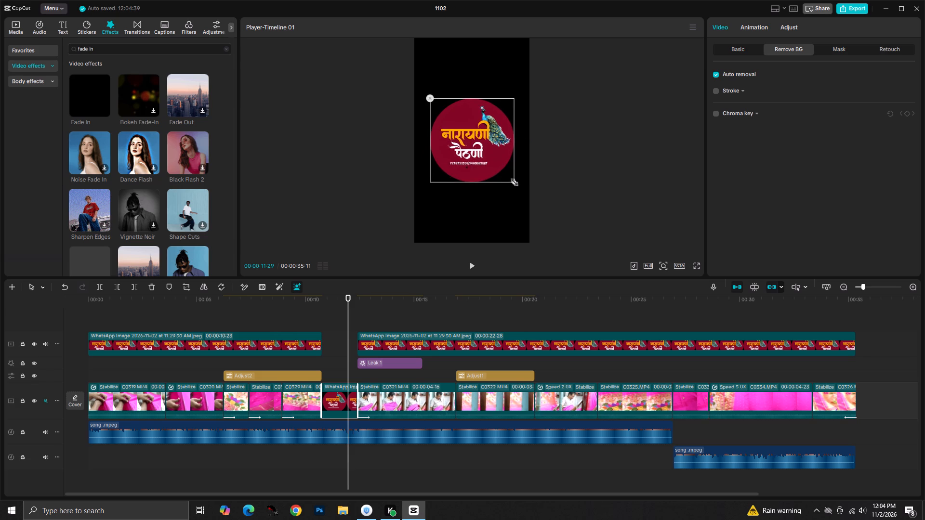
left_click_drag(513, 181, 516, 185)
left_click(621, 167)
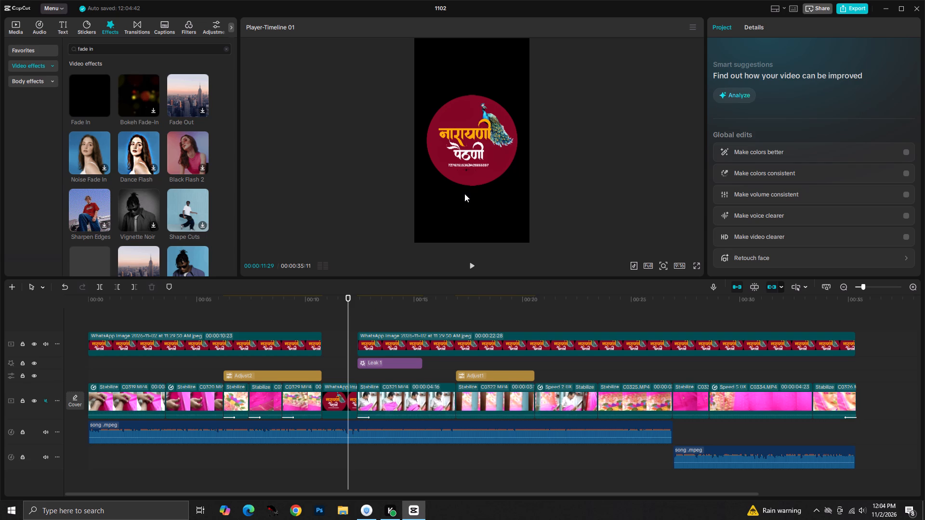
Add a Default text clip at 00:00:10:23, where the main-track logo clip starts.
left_click_drag(347, 315, 327, 316)
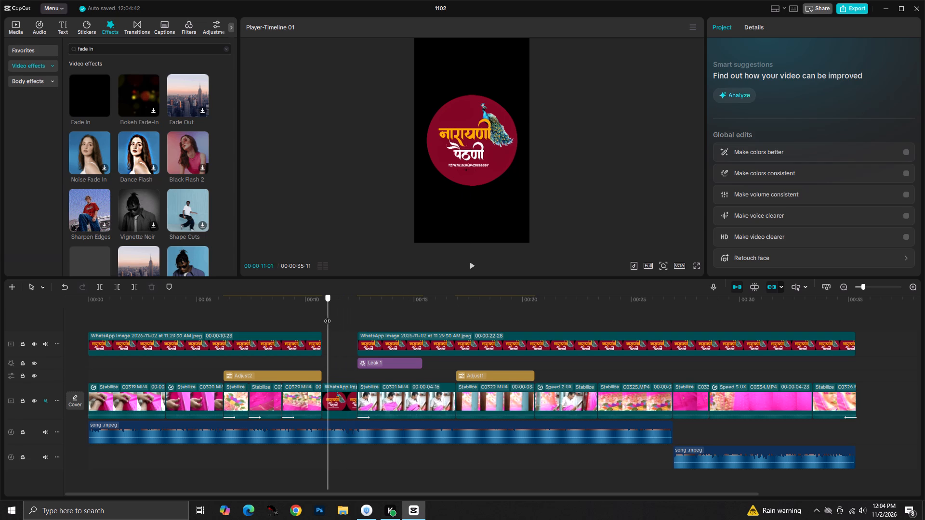
left_click_drag(327, 316, 327, 315)
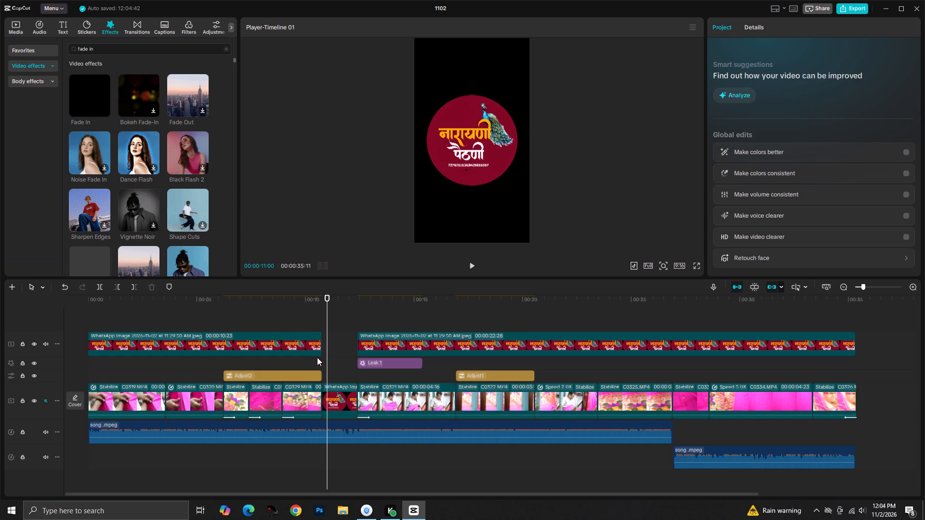
left_click_drag(327, 361, 322, 359)
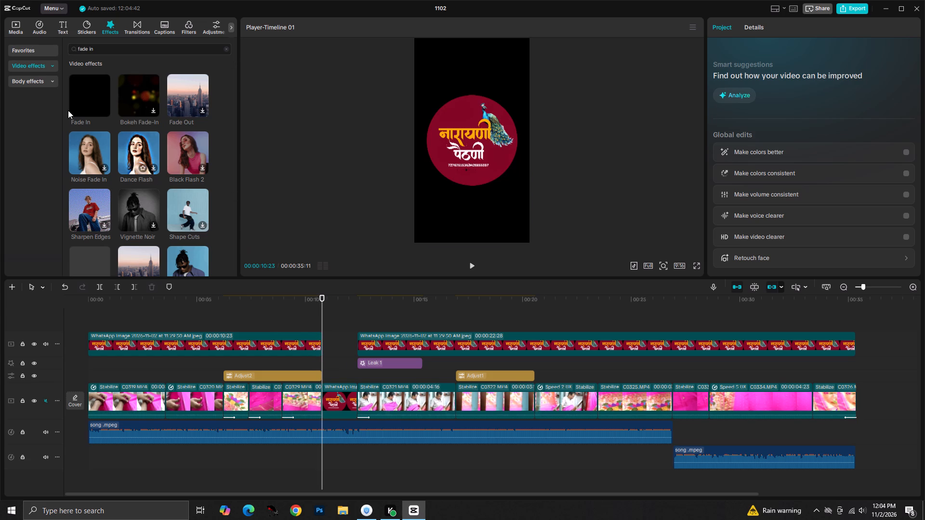
left_click(65, 28)
left_click(64, 27)
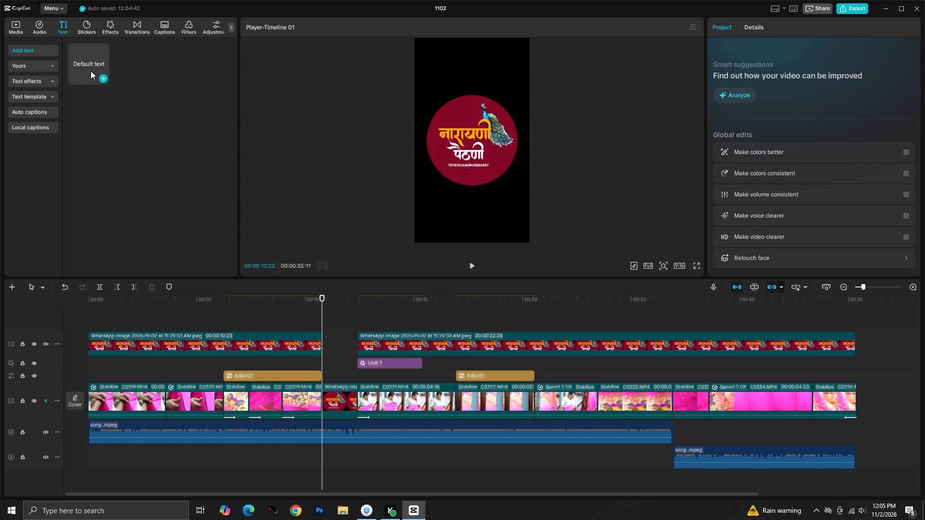
left_click(99, 77)
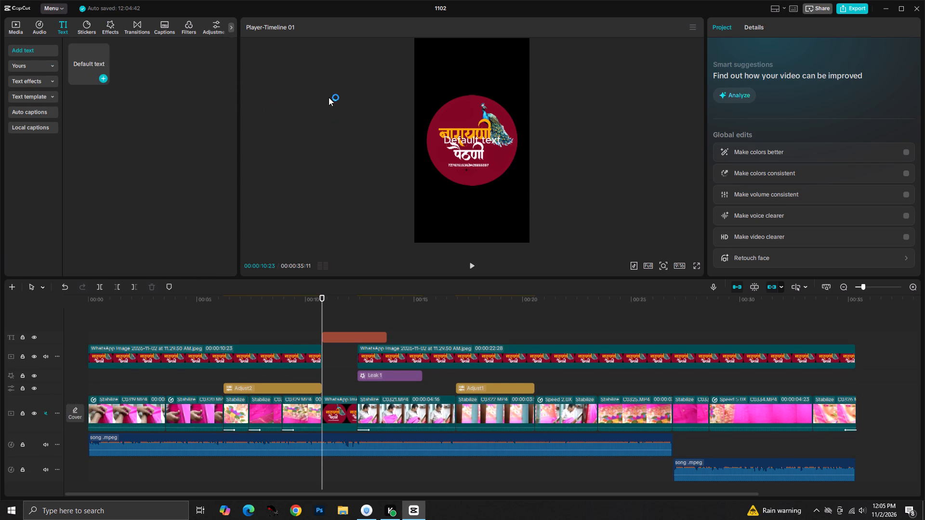
Play back the opening seconds of the video from the start, pause, and return the playhead to 00:00:00:00.
left_click_drag(321, 311, 101, 345)
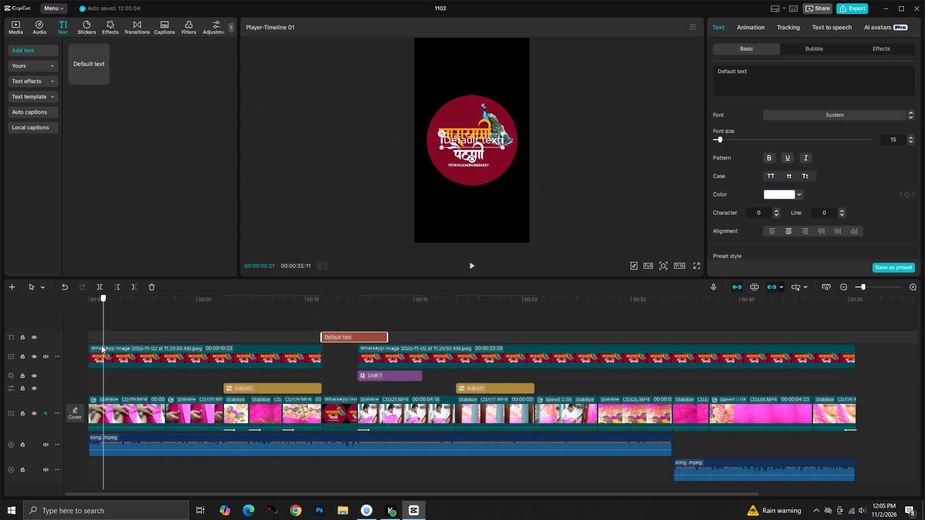
left_click_drag(101, 345, 83, 338)
key("space")
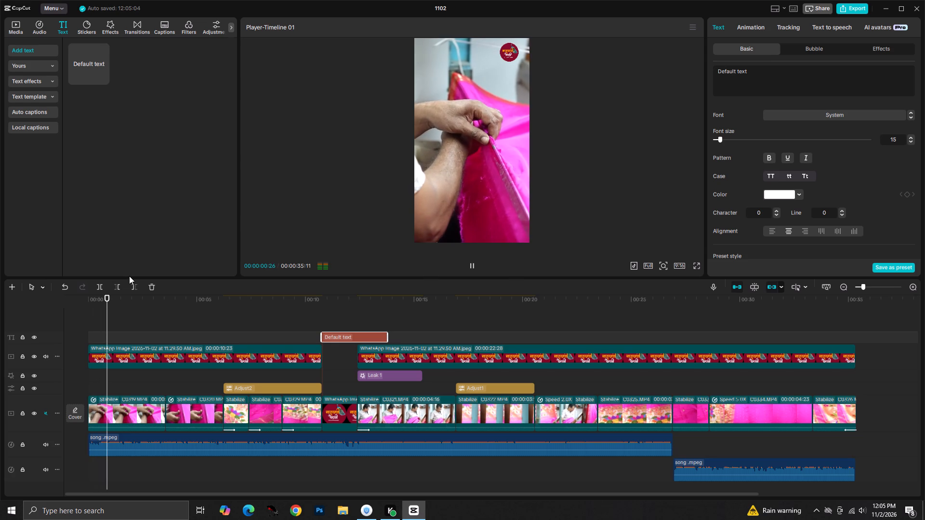
key("space")
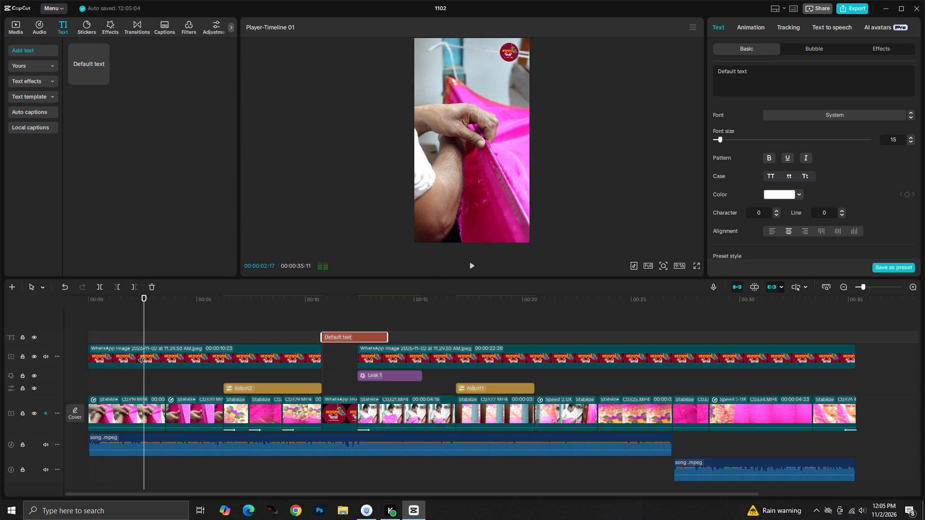
left_click_drag(142, 327, 65, 329)
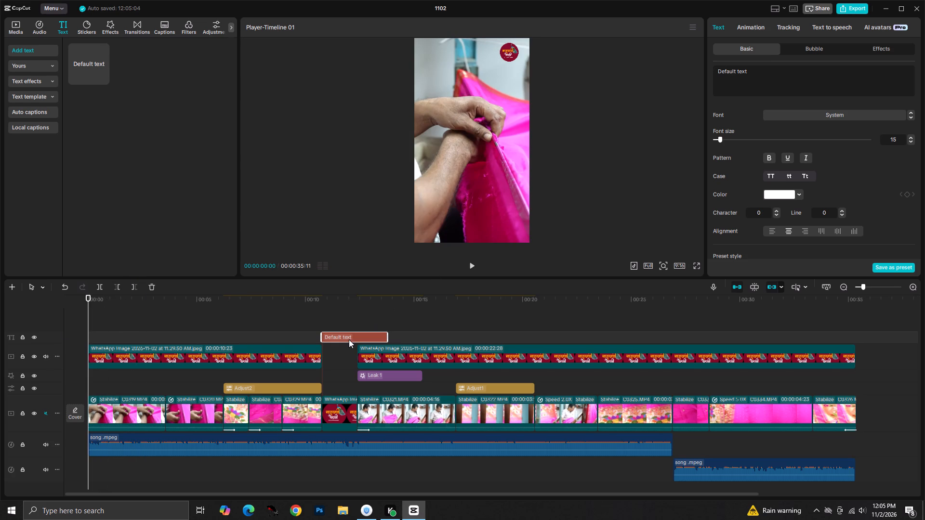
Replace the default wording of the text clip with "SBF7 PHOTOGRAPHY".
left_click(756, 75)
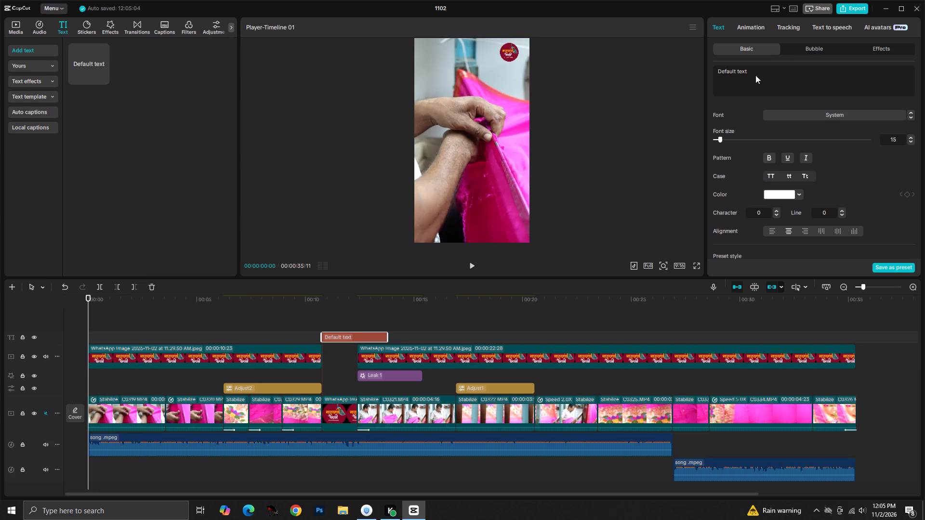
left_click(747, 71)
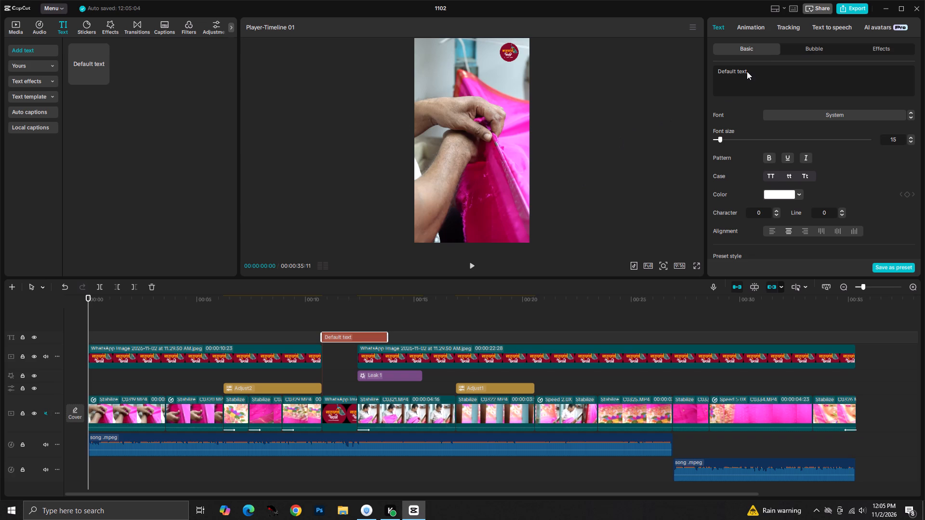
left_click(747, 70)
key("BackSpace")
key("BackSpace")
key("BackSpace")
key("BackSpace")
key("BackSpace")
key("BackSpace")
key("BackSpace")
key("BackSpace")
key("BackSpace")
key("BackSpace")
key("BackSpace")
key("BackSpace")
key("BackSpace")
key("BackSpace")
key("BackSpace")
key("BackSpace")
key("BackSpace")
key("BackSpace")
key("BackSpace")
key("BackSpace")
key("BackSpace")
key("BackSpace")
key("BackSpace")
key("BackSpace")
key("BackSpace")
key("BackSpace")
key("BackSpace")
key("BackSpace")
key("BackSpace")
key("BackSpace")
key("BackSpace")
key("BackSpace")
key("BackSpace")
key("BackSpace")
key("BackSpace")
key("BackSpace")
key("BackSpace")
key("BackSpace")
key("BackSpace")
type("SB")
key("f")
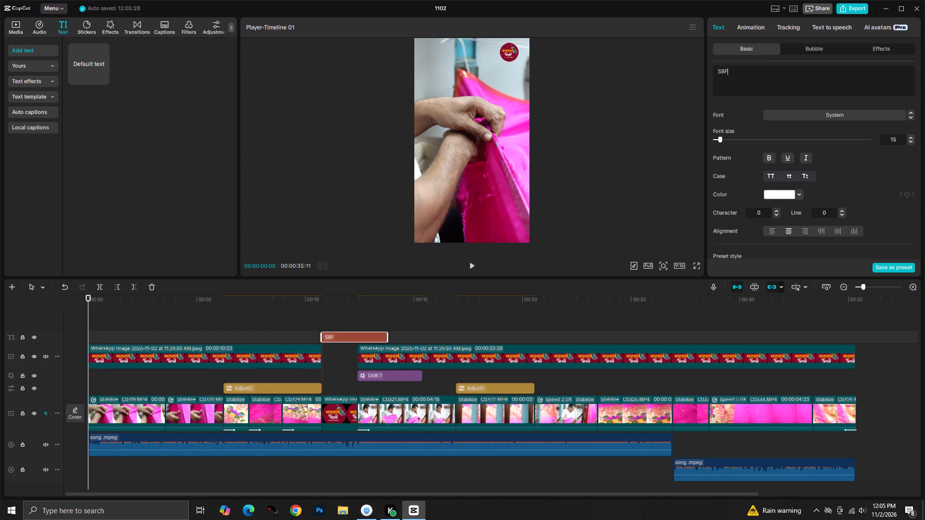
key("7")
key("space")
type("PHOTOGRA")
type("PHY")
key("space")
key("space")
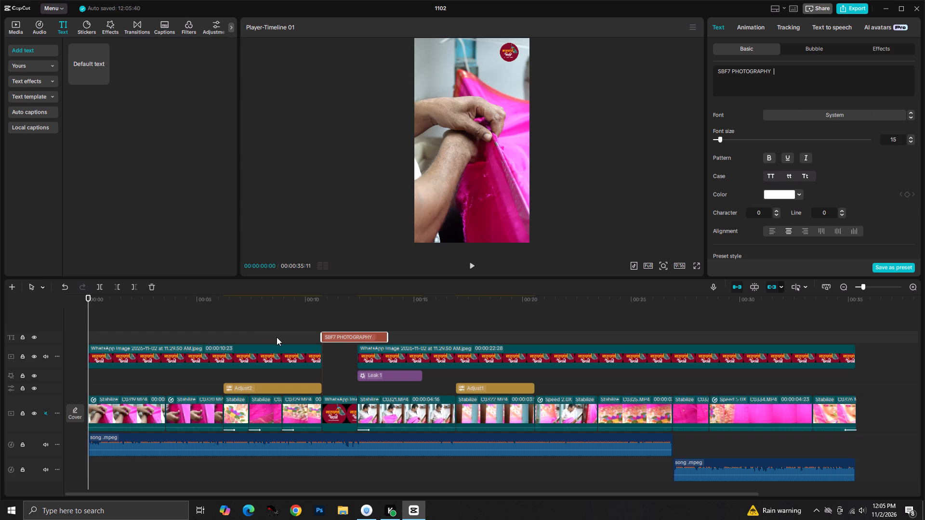
Play the video from the start into the logo section to check the text, pausing at 00:00:11:10.
left_click(484, 325)
left_click_drag(482, 311, 381, 331)
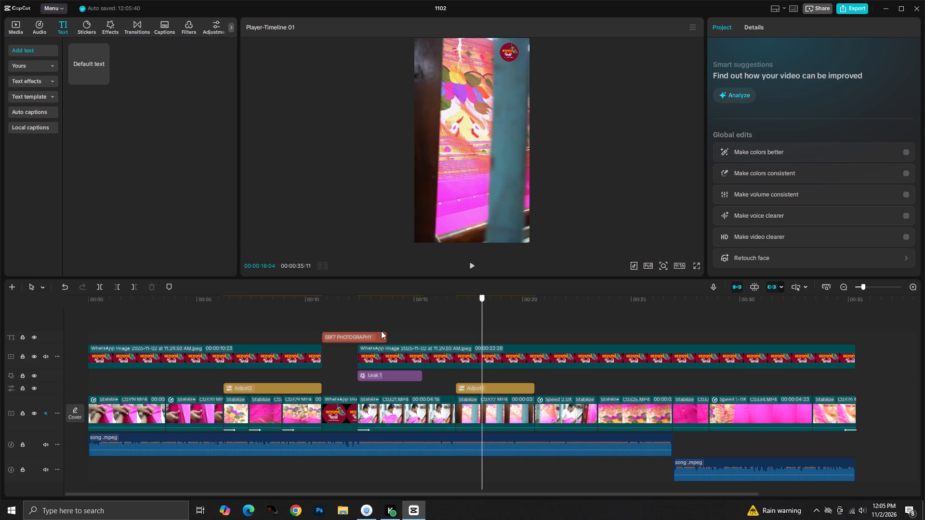
left_click_drag(381, 331, 0, 352)
key("space")
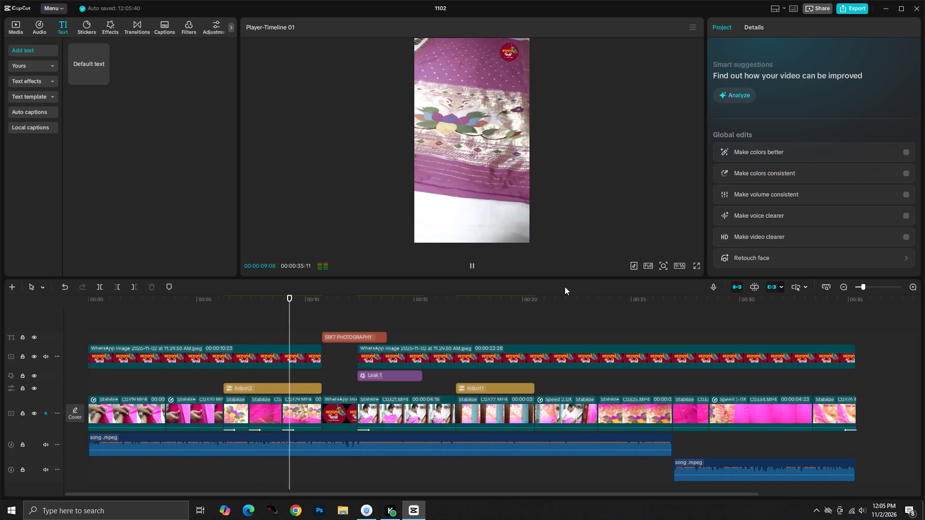
key("space")
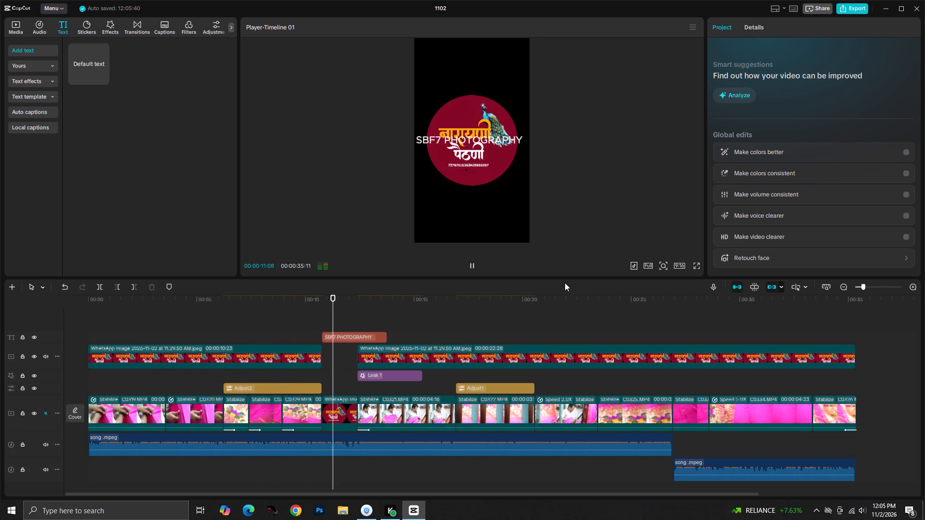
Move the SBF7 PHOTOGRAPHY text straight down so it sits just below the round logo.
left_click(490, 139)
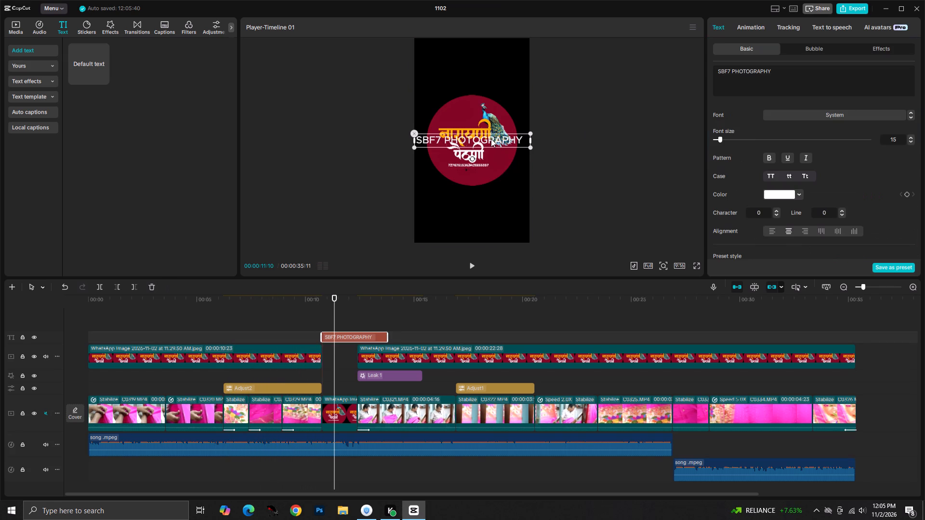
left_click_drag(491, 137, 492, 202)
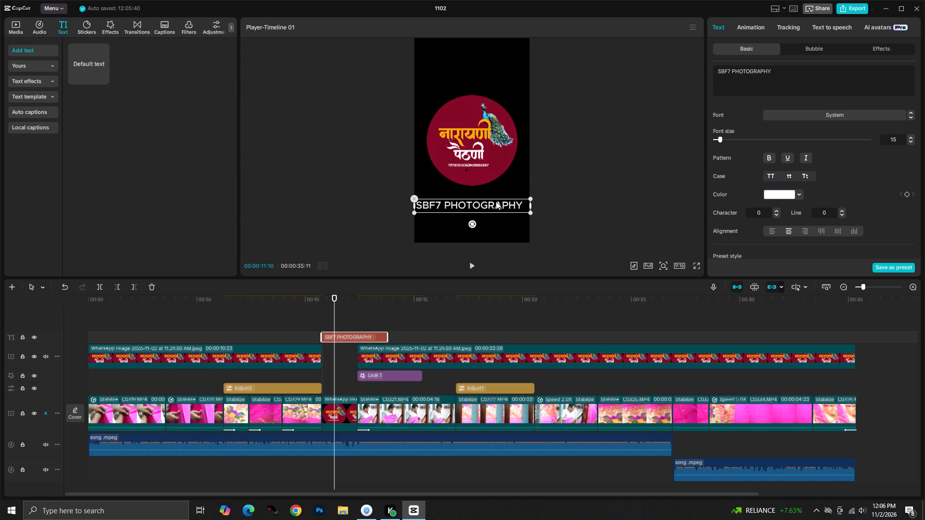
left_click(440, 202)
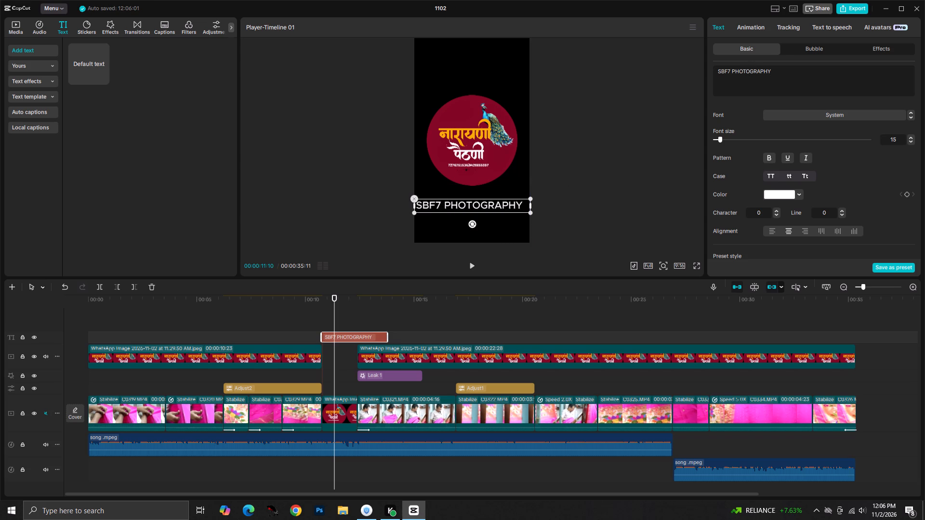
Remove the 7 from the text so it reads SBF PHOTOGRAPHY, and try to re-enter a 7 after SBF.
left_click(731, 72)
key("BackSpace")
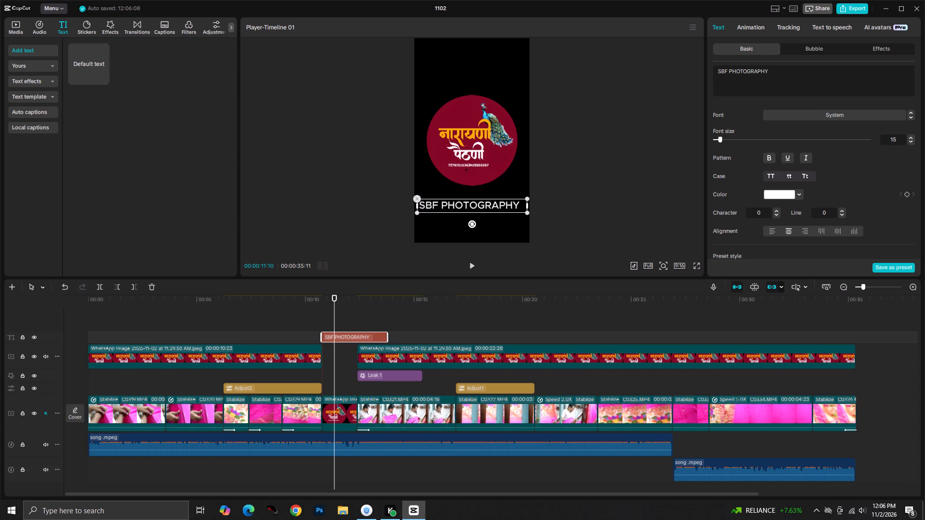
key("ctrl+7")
Play the video from the start to review the opening clip, pausing at 00:00:03:10.
left_click_drag(332, 317, 176, 328)
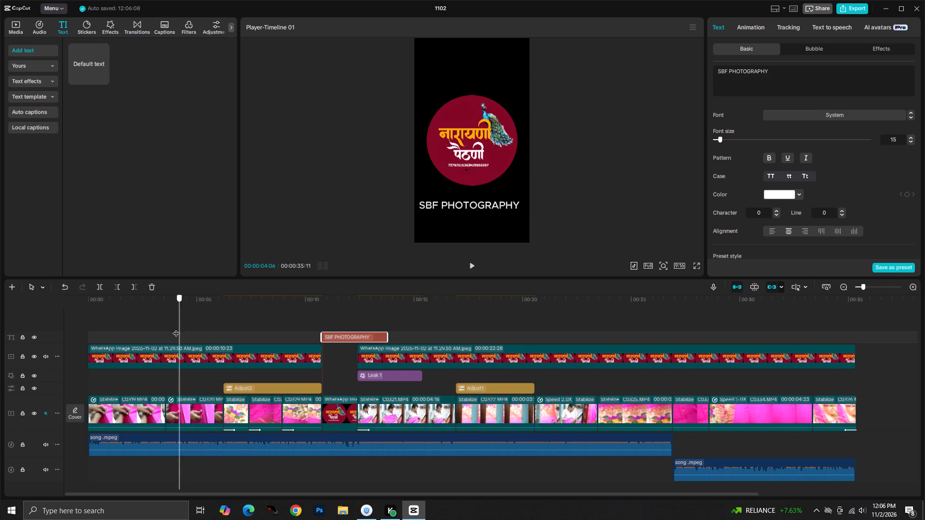
left_click_drag(176, 328, 0, 411)
key("space")
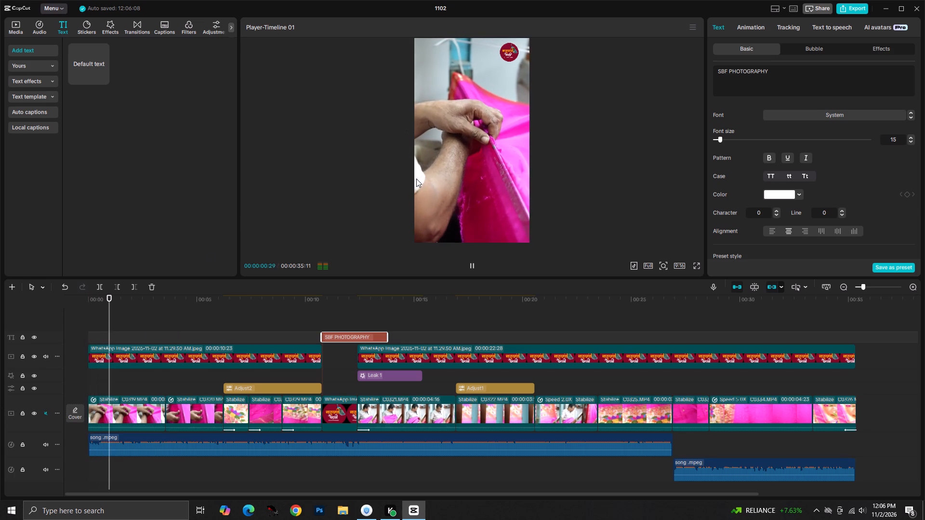
key("space")
key("space")
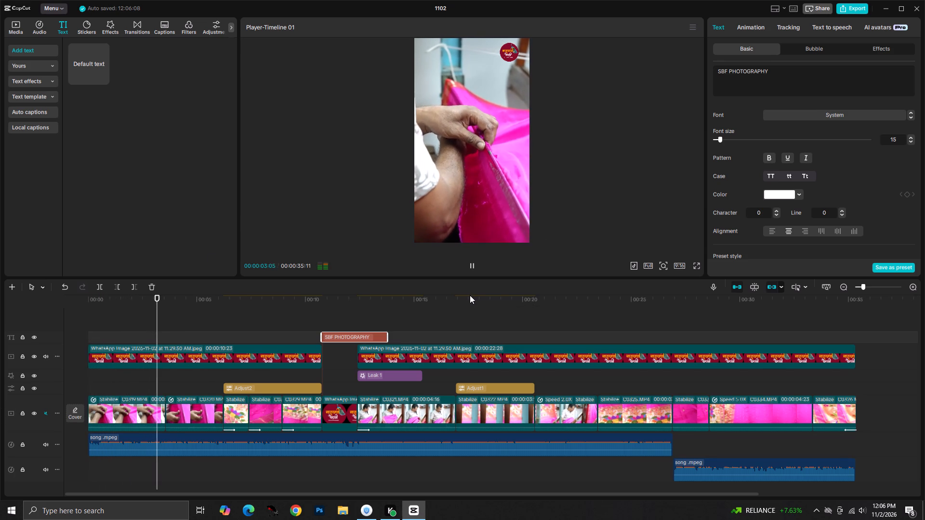
key("space")
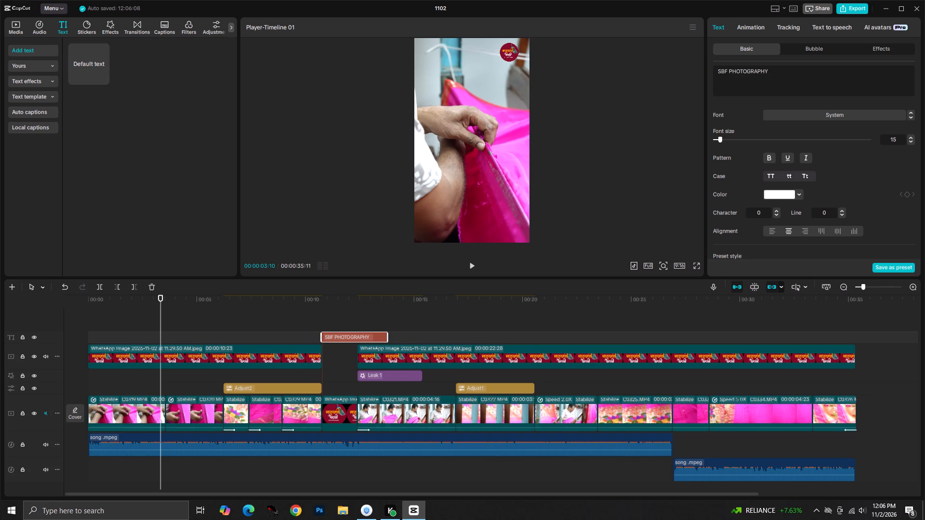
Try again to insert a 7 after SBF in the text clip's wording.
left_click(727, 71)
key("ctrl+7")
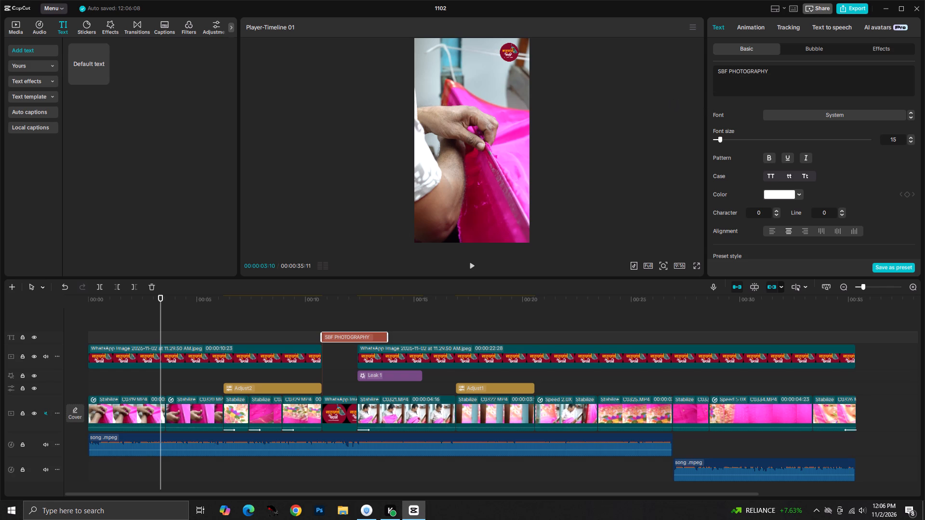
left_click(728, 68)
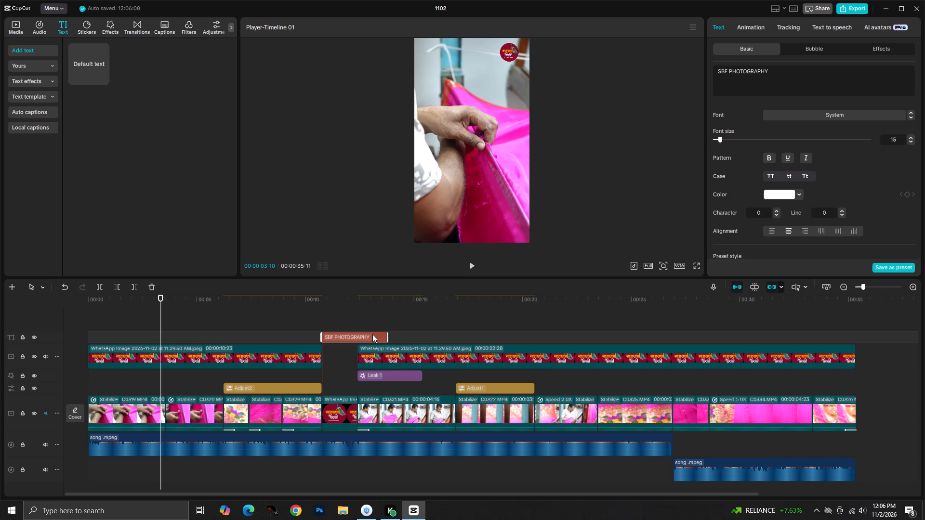
Delete the SBF PHOTOGRAPHY text clip from above the logo section of the timeline.
left_click(372, 334)
left_click(372, 334)
key("Delete")
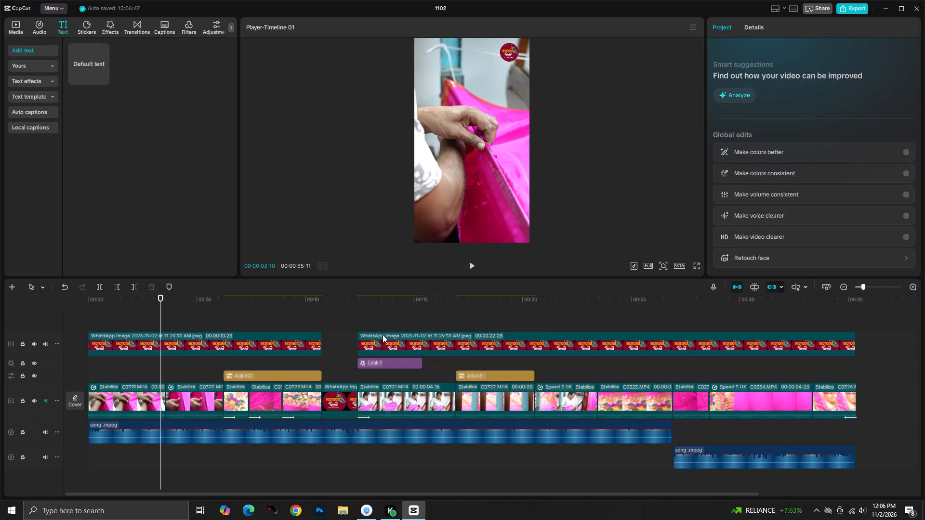
Play the video on from 00:00:03:10, lower the headphone volume to 2 while it runs, and stop playback.
key("space")
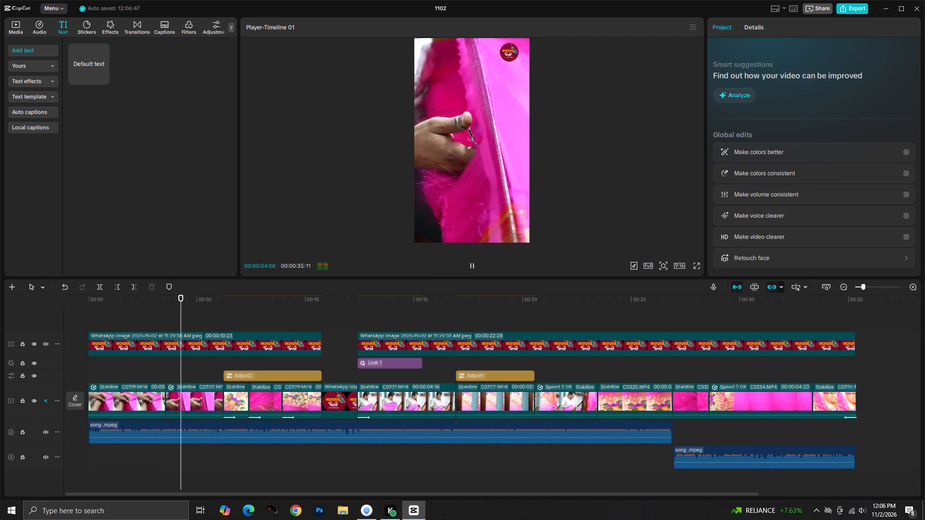
left_click(861, 506)
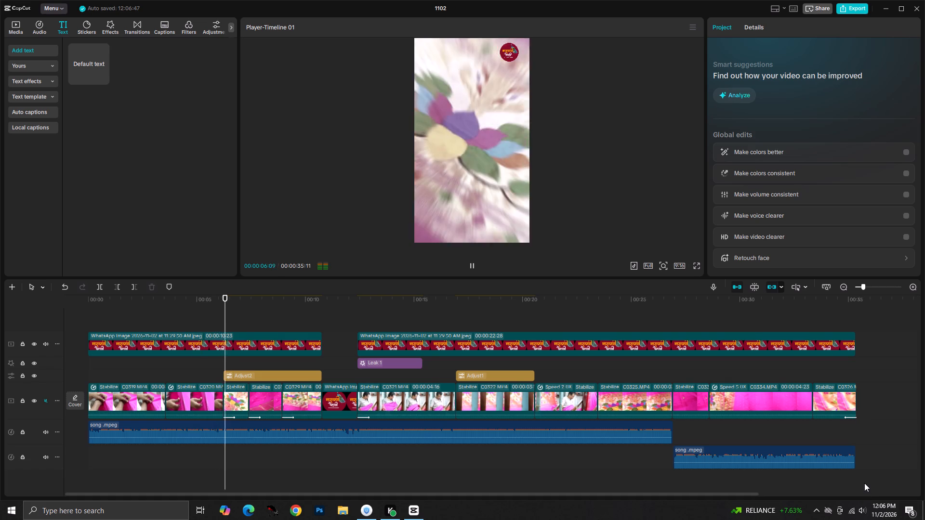
left_click(865, 513)
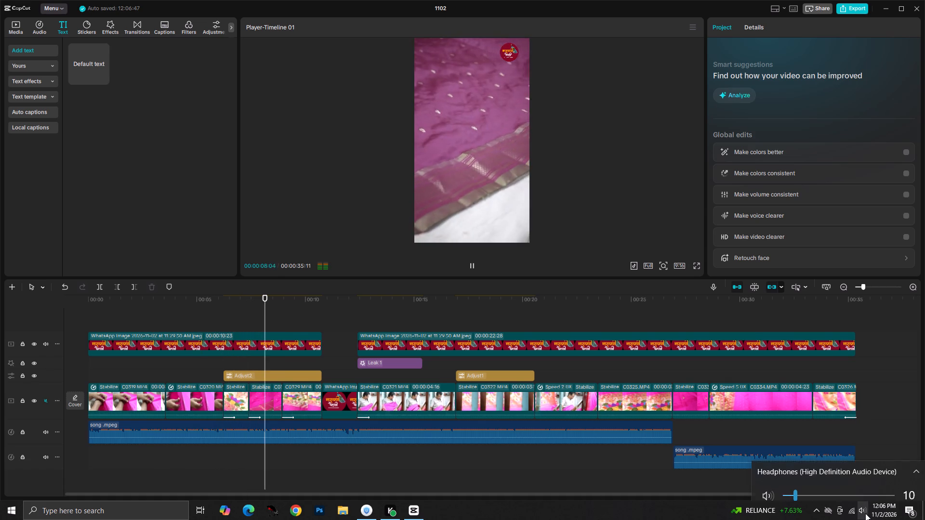
scroll(865, 513, "down", 4)
scroll(865, 511, "up", 1)
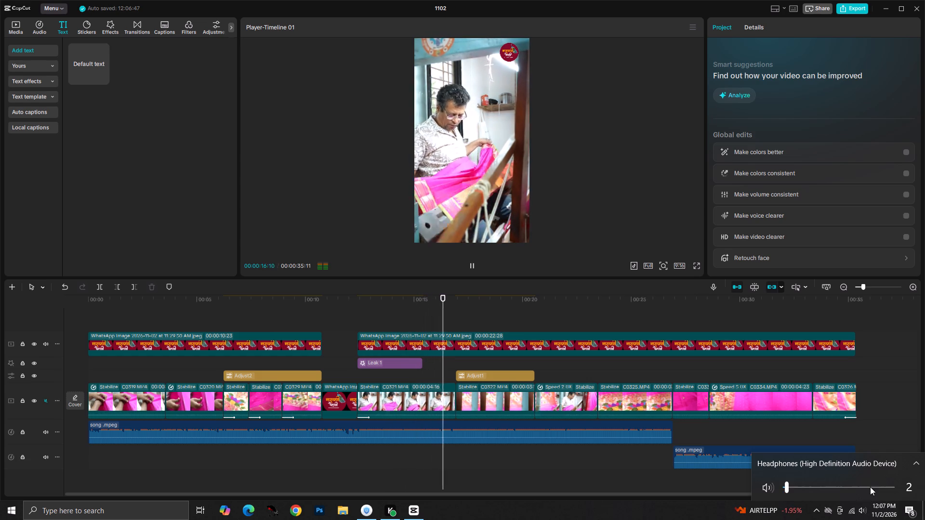
key("space")
left_click(876, 408)
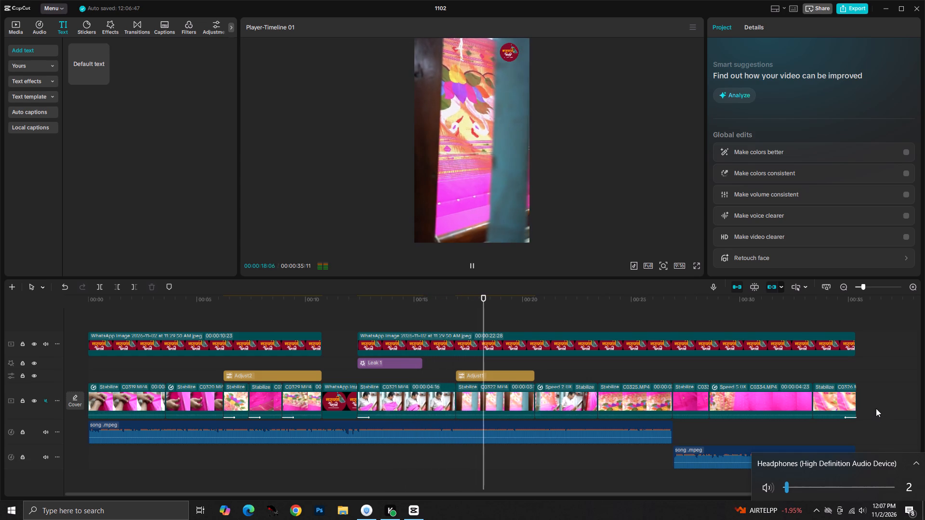
key("space")
key("space")
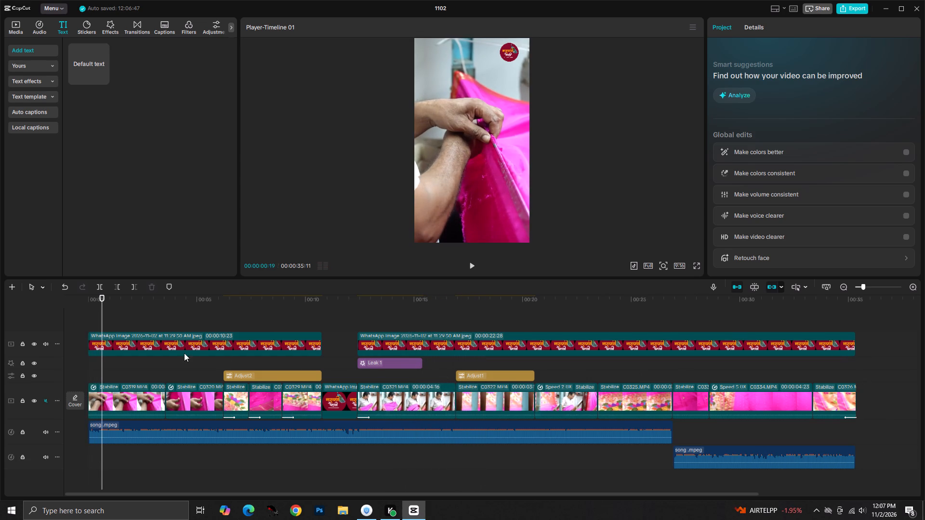
Add a default text clip at 00:00:10:23, where the full-screen logo clip starts, and centre it just below the logo circle.
left_click_drag(100, 320, 36, 322)
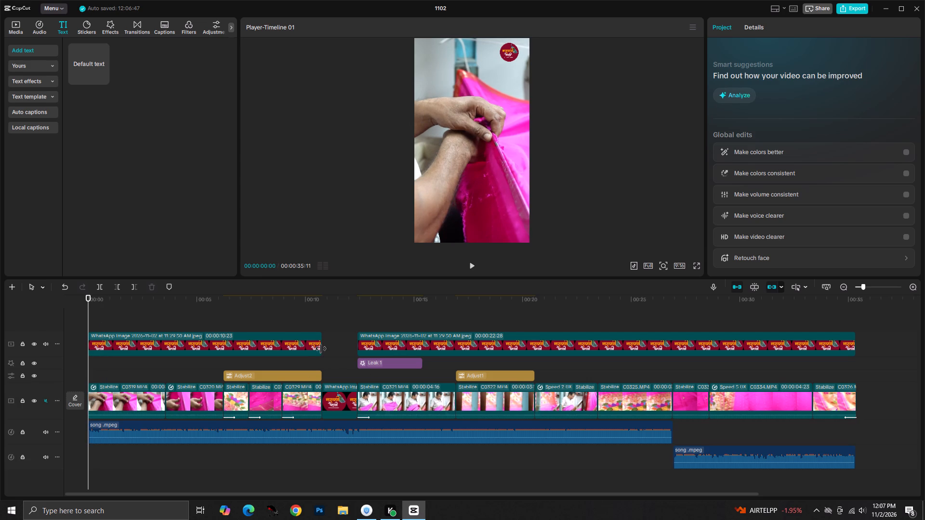
left_click(321, 349)
left_click_drag(86, 372, 112, 370)
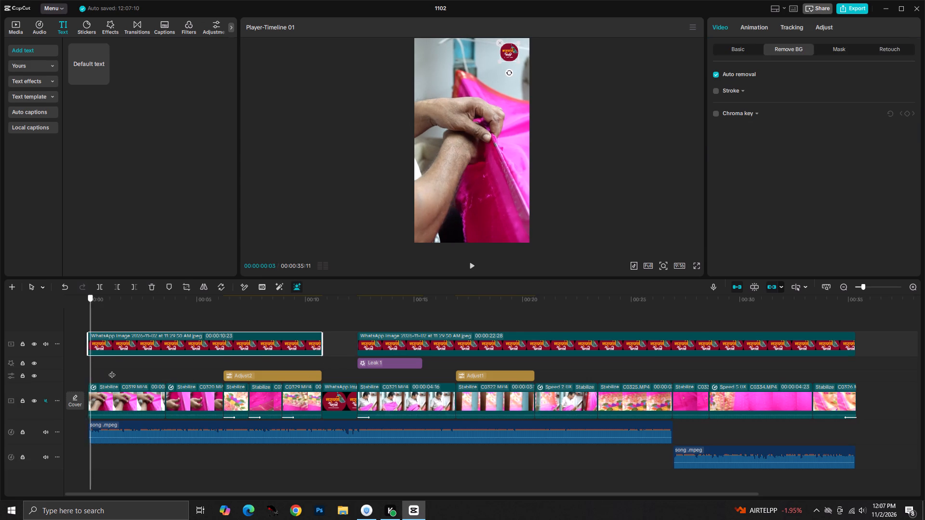
left_click_drag(112, 370, 322, 355)
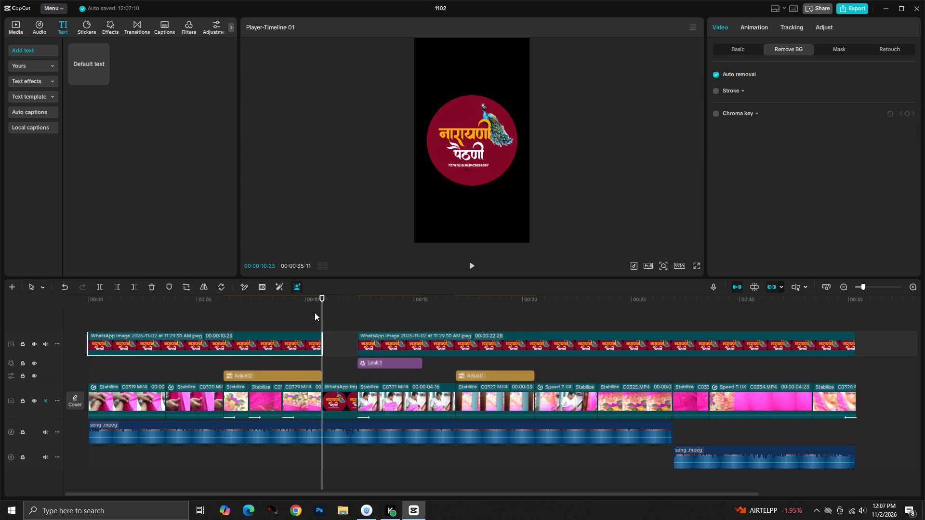
left_click(291, 243)
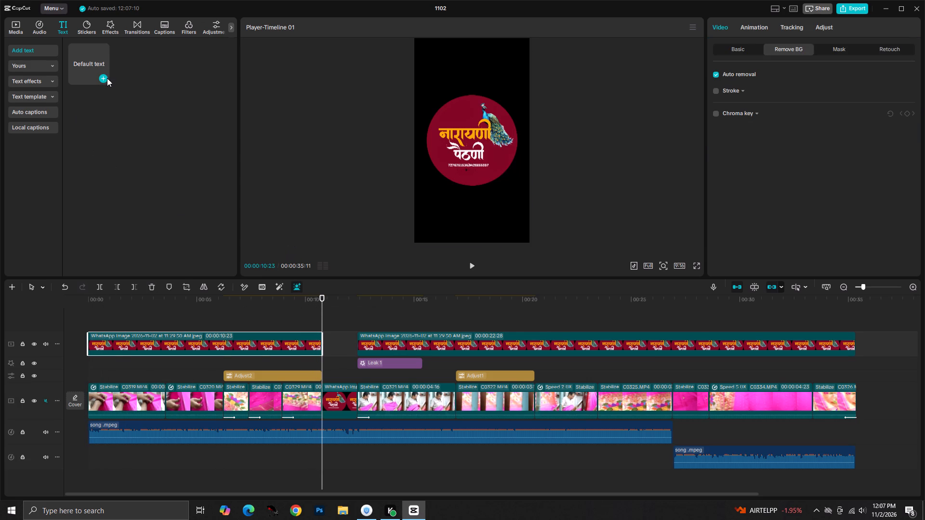
left_click(102, 78)
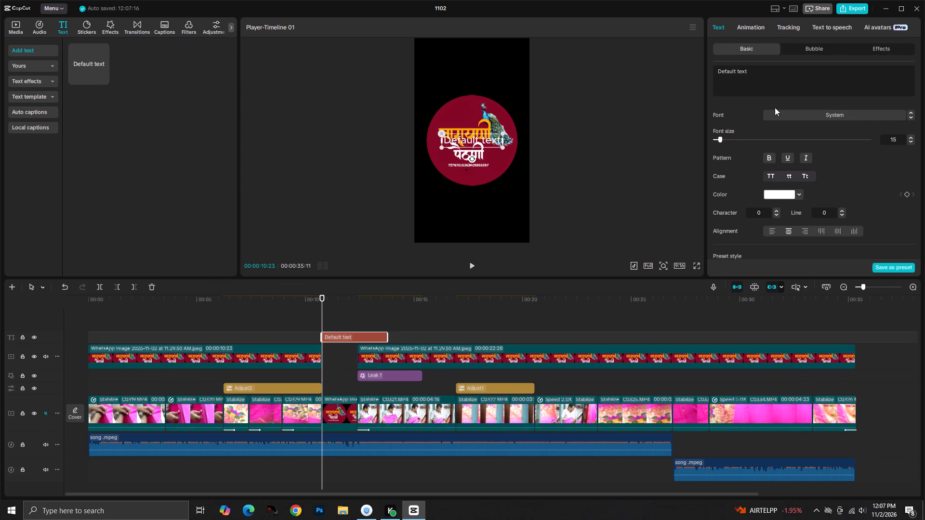
left_click_drag(461, 137, 459, 182)
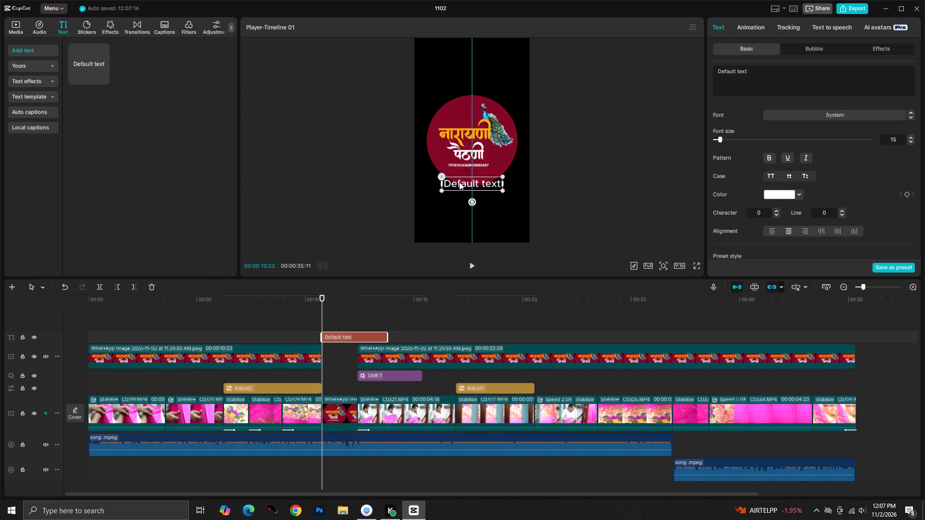
left_click_drag(459, 182, 459, 192)
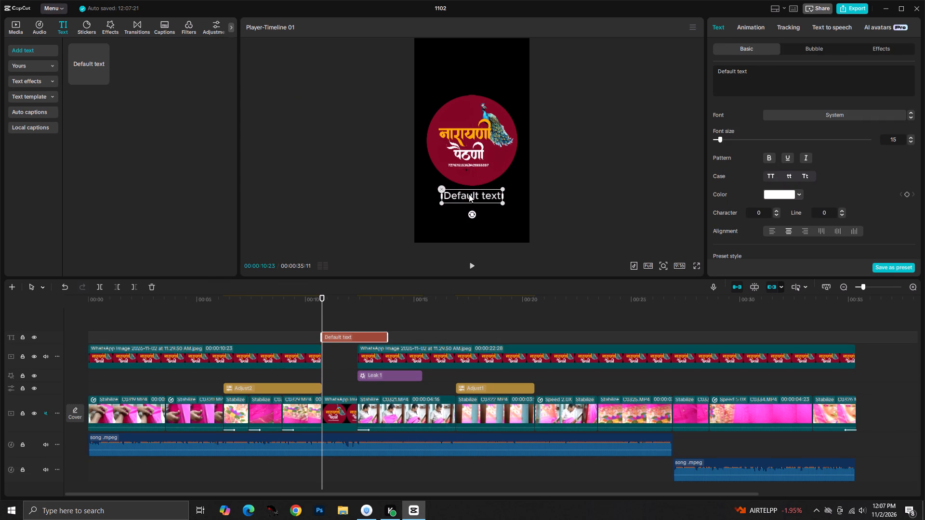
Replace the placeholder wording of the new text clip with SBF & PHOTOGRAPHY.
left_click(755, 73)
key("BackSpace")
key("BackSpace")
key("BackSpace")
key("BackSpace")
key("BackSpace")
key("BackSpace")
key("BackSpace")
key("BackSpace")
key("BackSpace")
key("BackSpace")
key("BackSpace")
key("BackSpace")
key("BackSpace")
key("BackSpace")
key("BackSpace")
key("BackSpace")
key("BackSpace")
key("BackSpace")
key("BackSpace")
key("BackSpace")
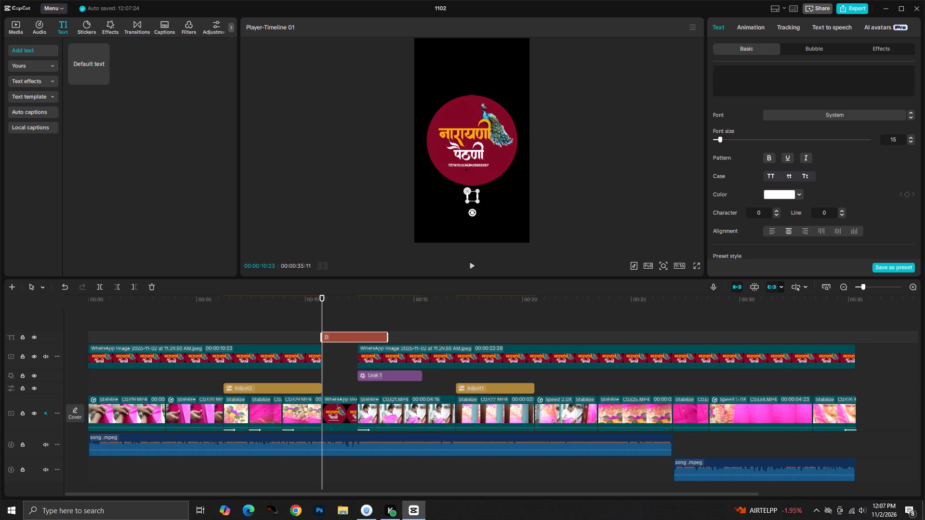
type("SBF")
key("space")
key("shift+ampersand")
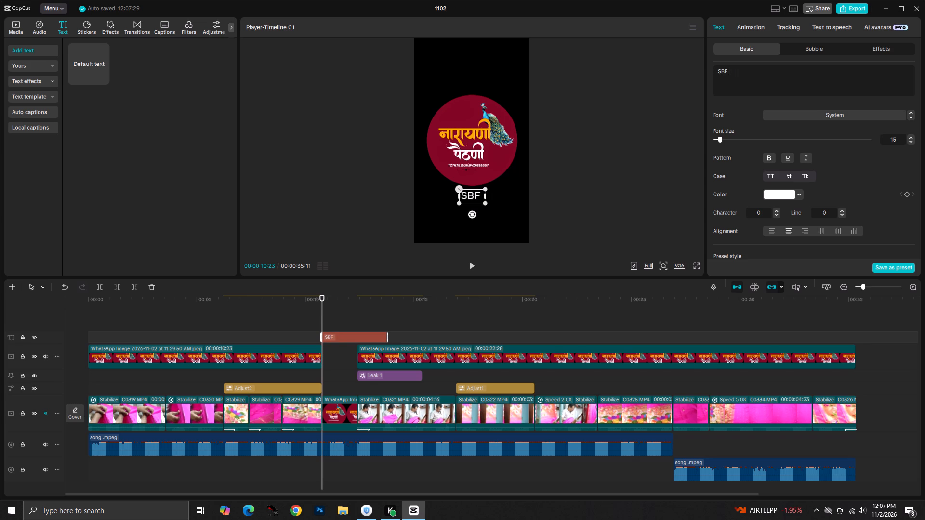
key("space")
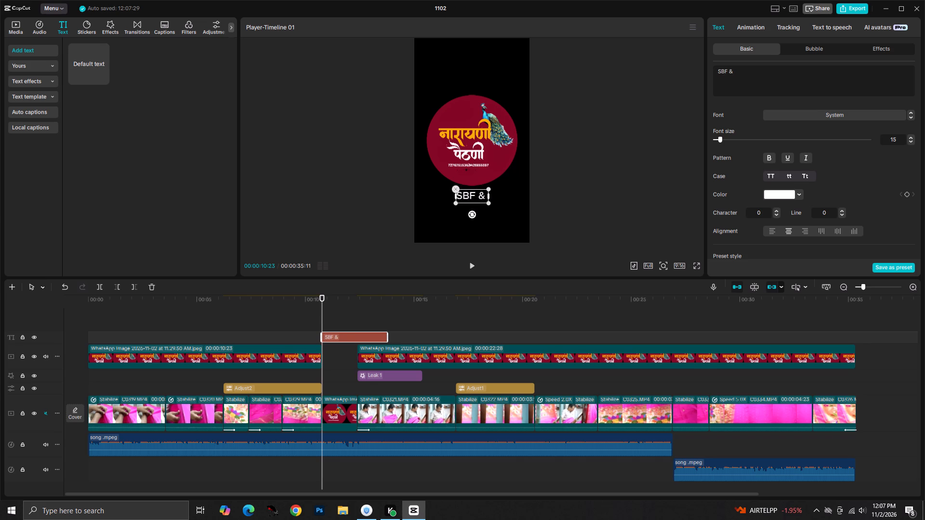
type("PHOTOG")
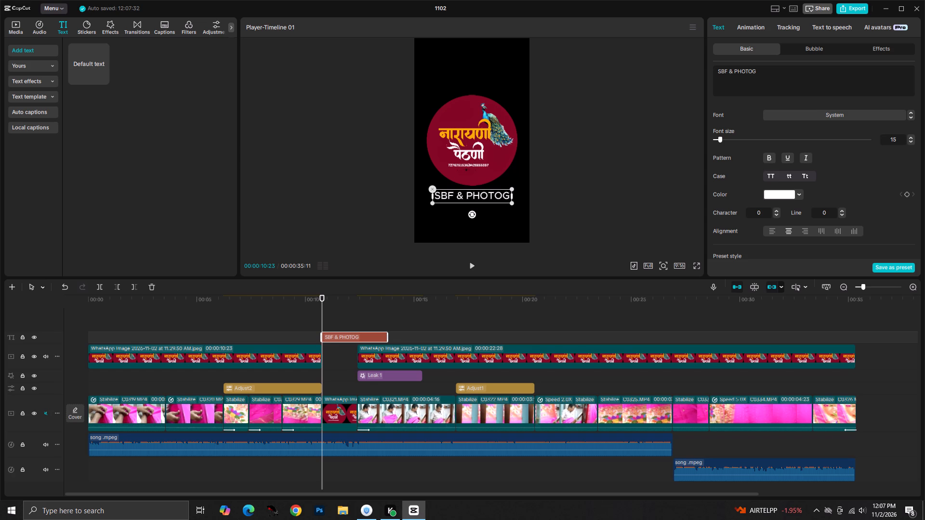
type("RAPHY")
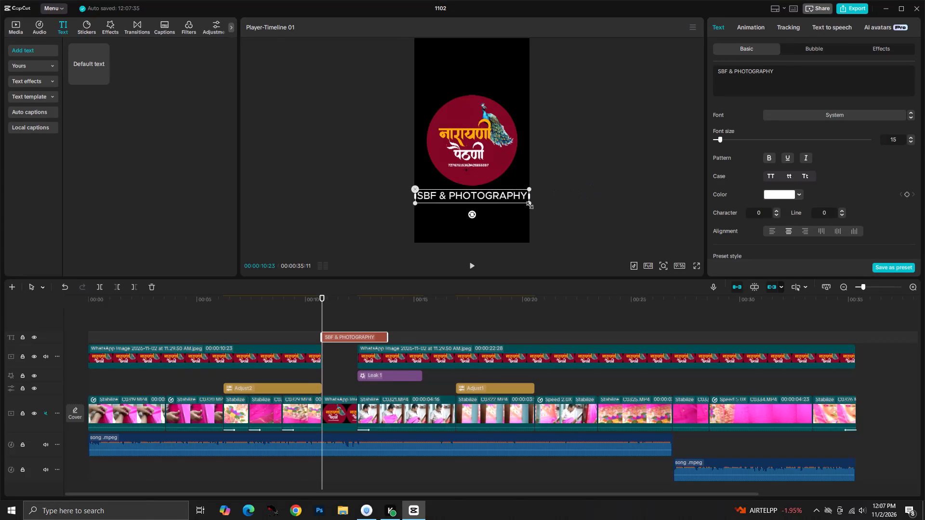
Shrink the SBF & PHOTOGRAPHY text to about half its width, keeping it centred below the logo circle.
left_click_drag(527, 204, 486, 188)
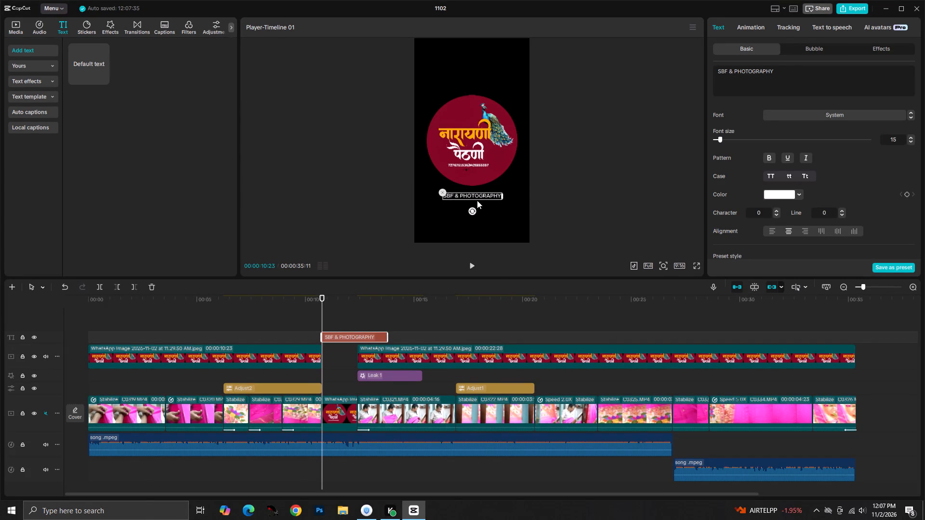
left_click_drag(476, 196, 476, 202)
left_click_drag(475, 194, 475, 195)
left_click_drag(475, 195, 475, 201)
left_click(592, 205)
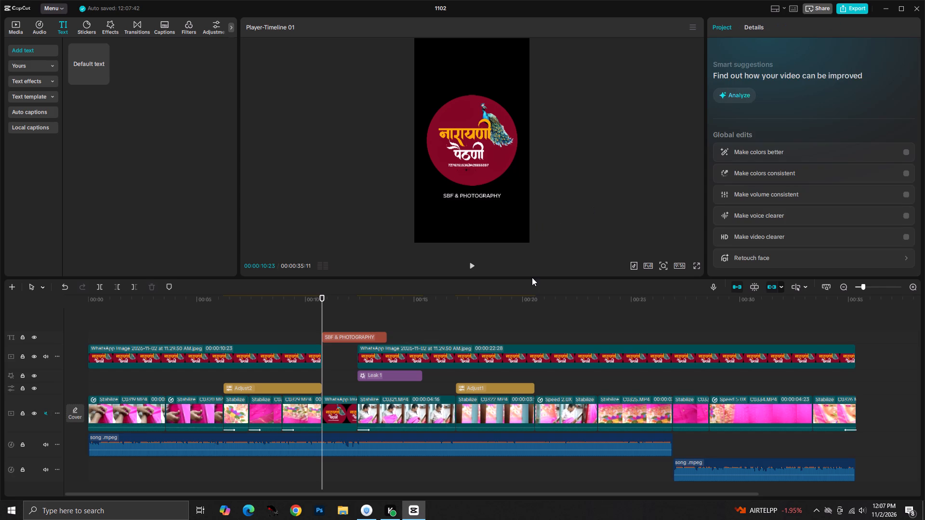
Trim the end of the SBF & PHOTOGRAPHY text clip to about 00:00:12:12, where the full-screen logo clip ends.
left_click(367, 336)
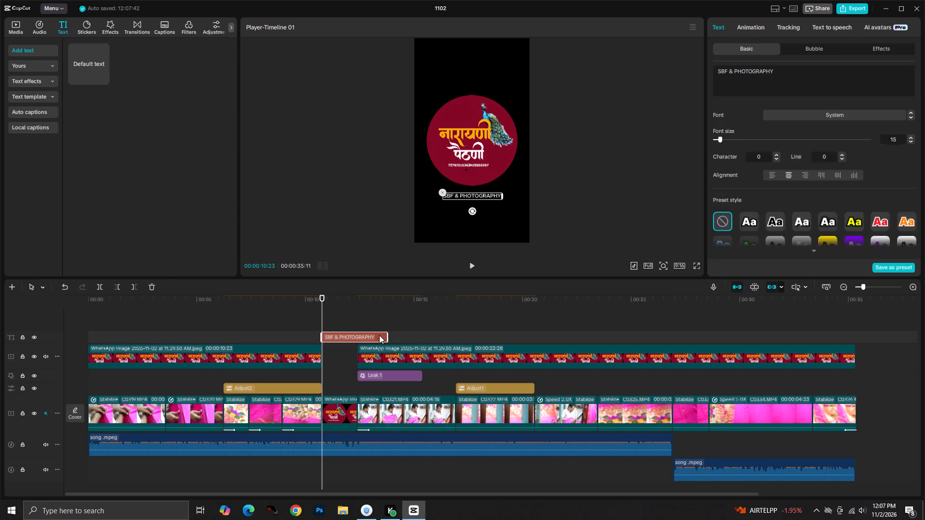
left_click_drag(387, 337, 362, 344)
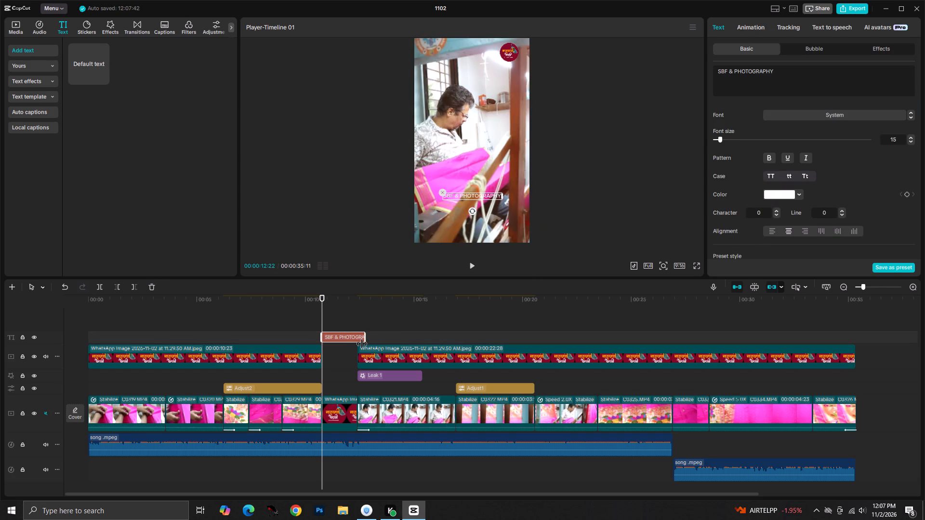
left_click_drag(362, 344, 355, 345)
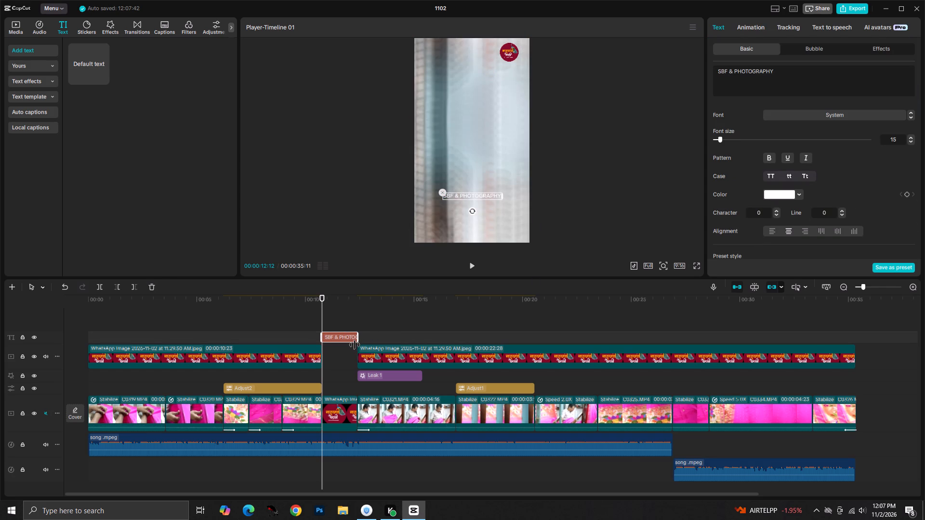
left_click_drag(355, 345, 354, 345)
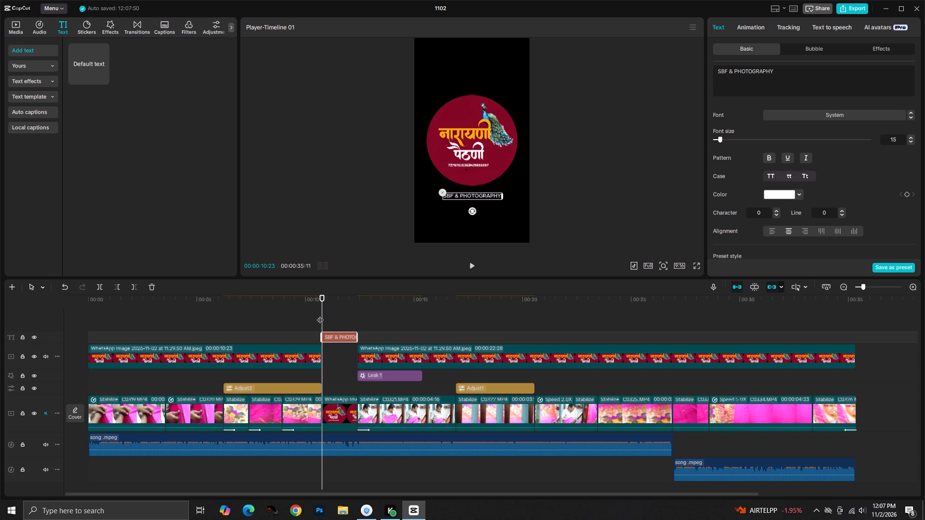
Play the whole video from the start to review it with the new text, and return the playhead to 00:00:00:00.
left_click_drag(322, 314, 98, 295)
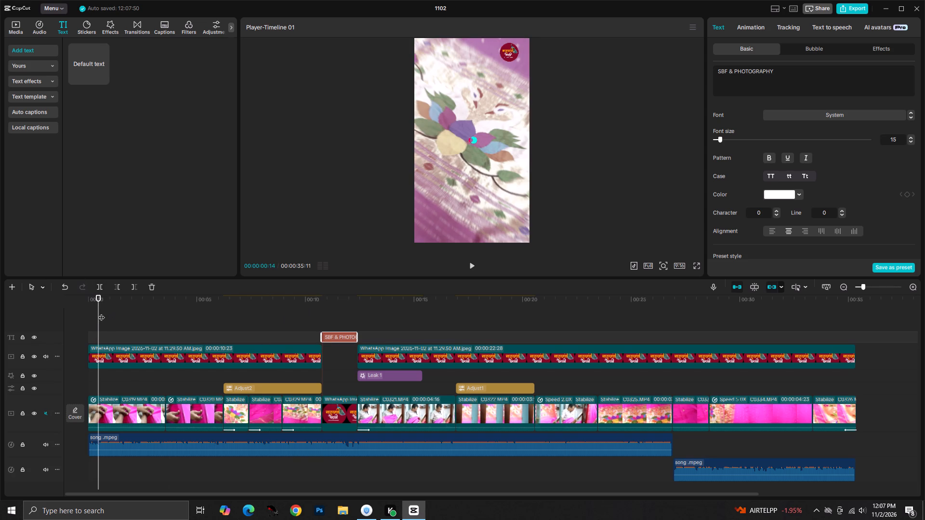
left_click_drag(99, 313, 56, 311)
key("space")
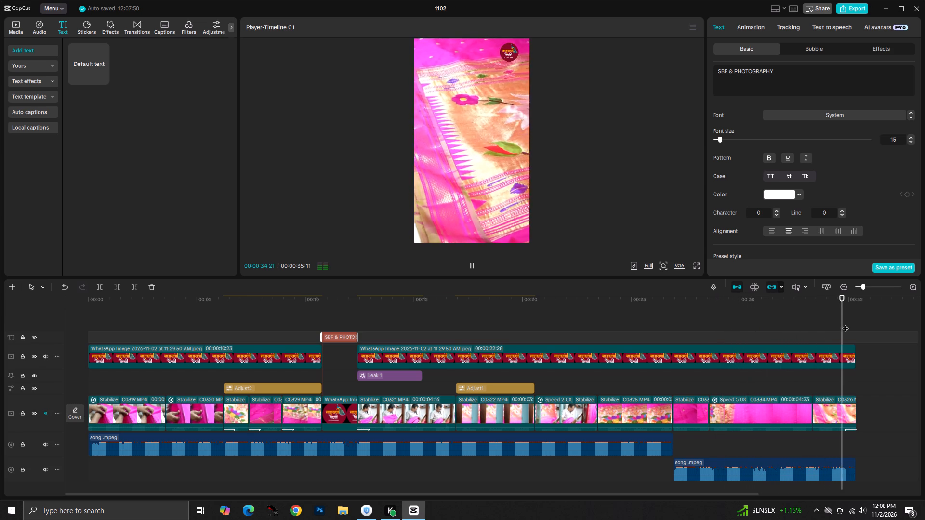
left_click_drag(857, 319, 491, 376)
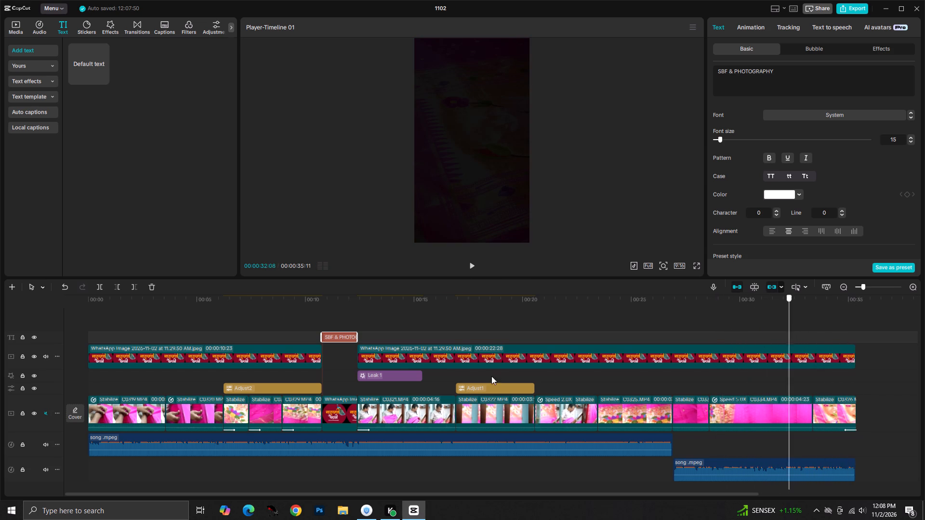
left_click_drag(491, 376, 0, 511)
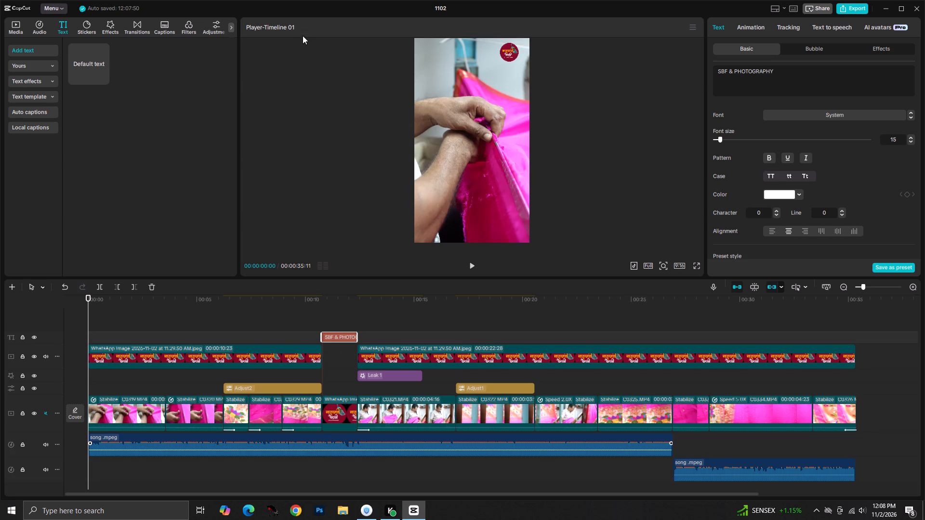
Search the filters library using the recent search "drae i".
left_click(185, 26)
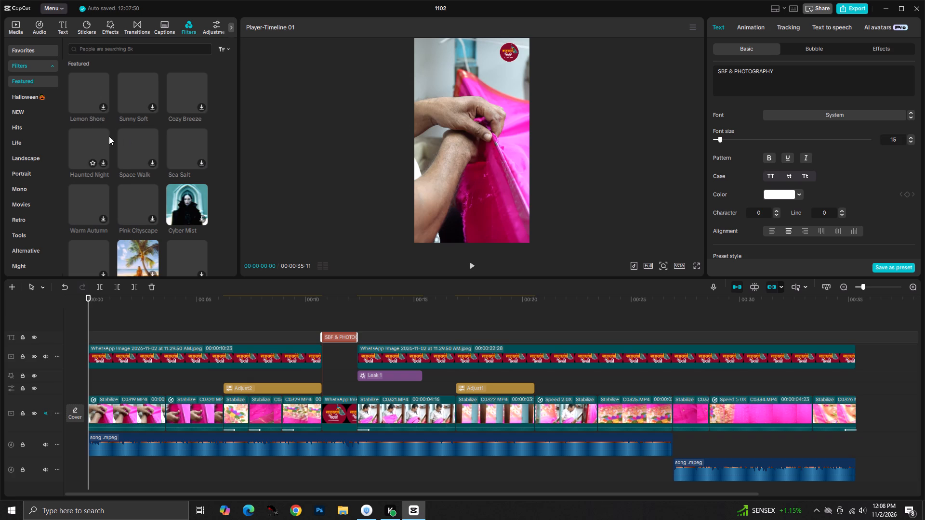
left_click(90, 49)
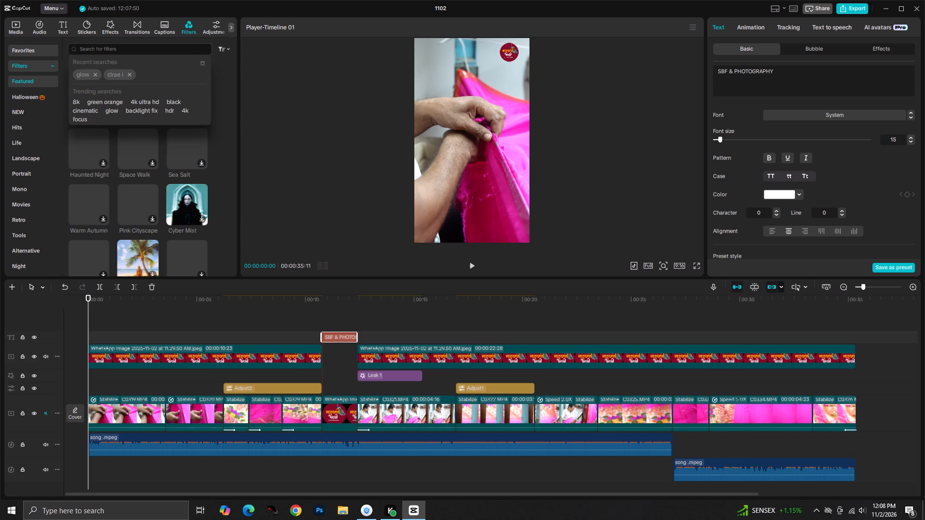
left_click(106, 71)
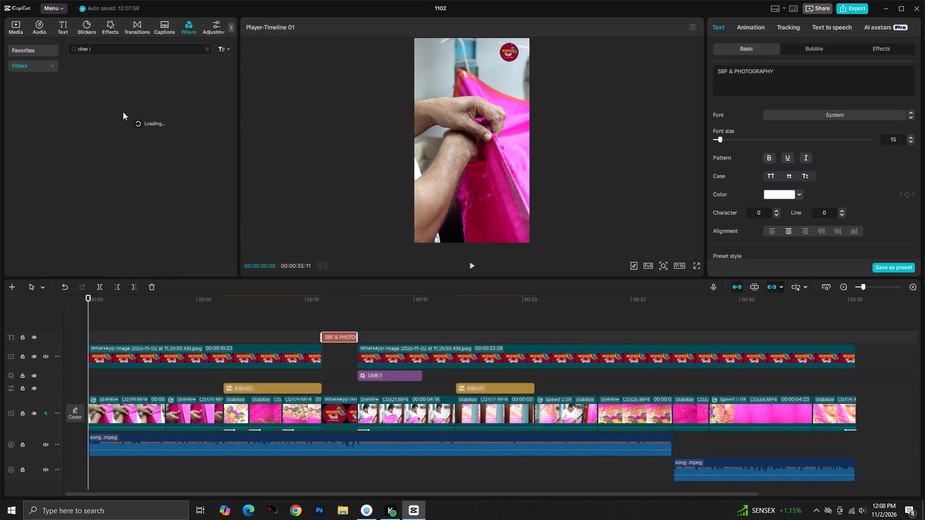
Switch to UrbanVPN to check the VPN connection status, and return to the video project.
left_click(366, 513)
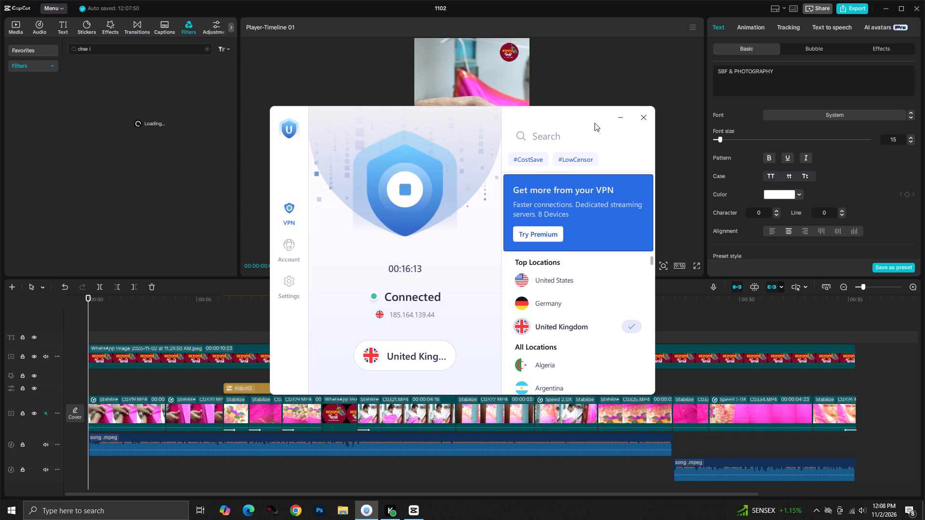
left_click(620, 118)
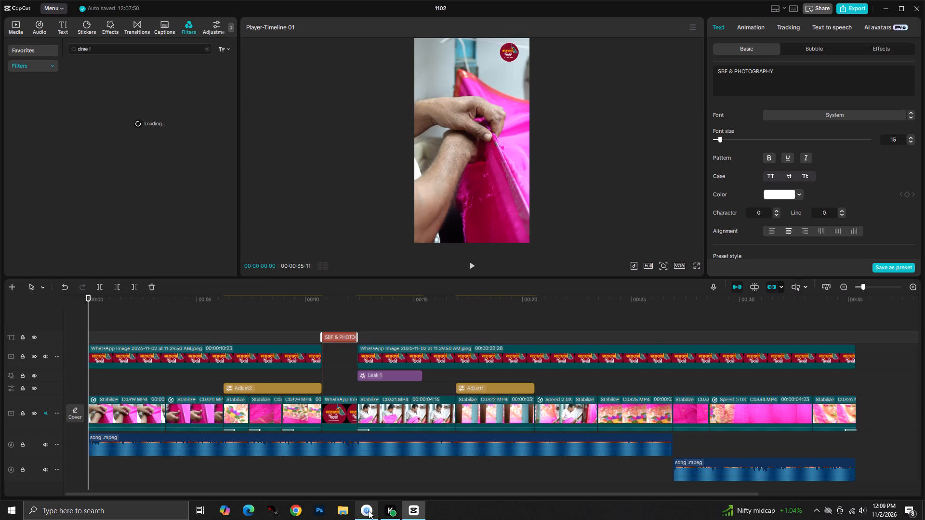
Switch to UrbanVPN, connect to the Germany location, and return to the video project.
left_click(369, 510)
left_click(337, 310)
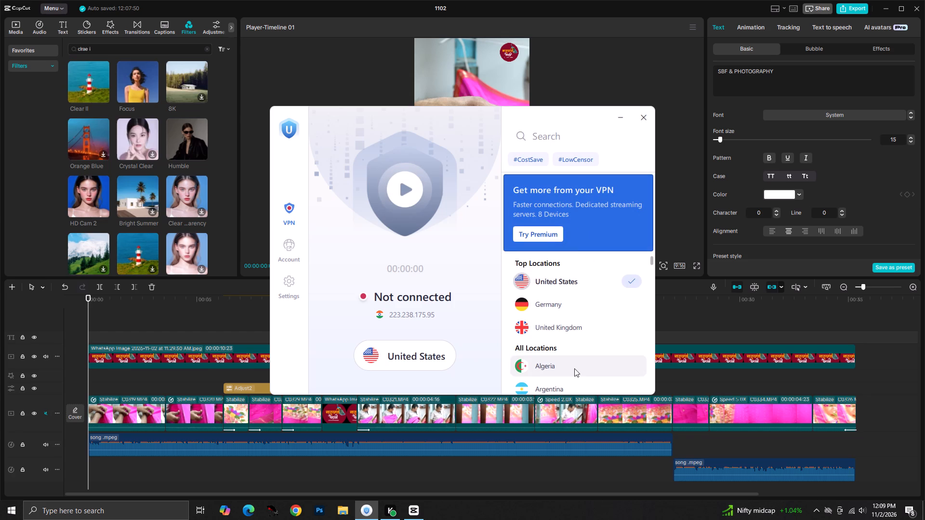
left_click(567, 304)
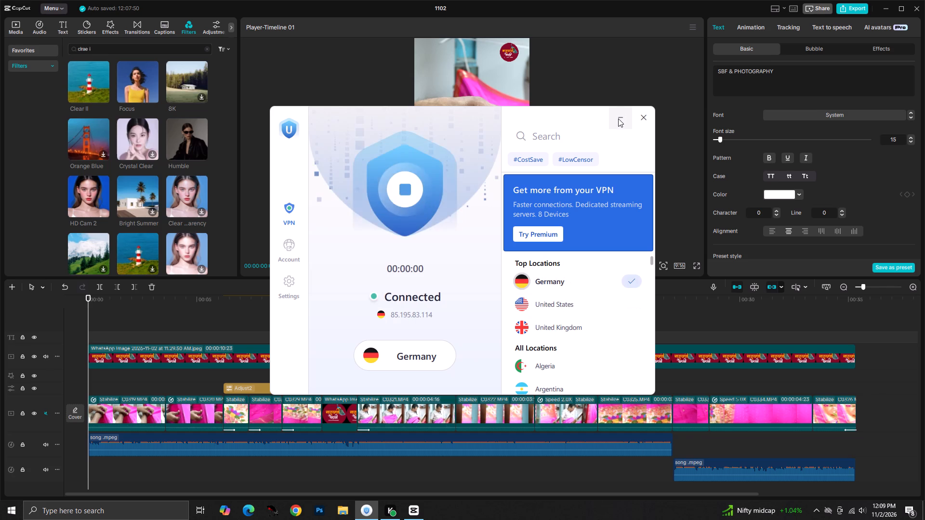
left_click(618, 118)
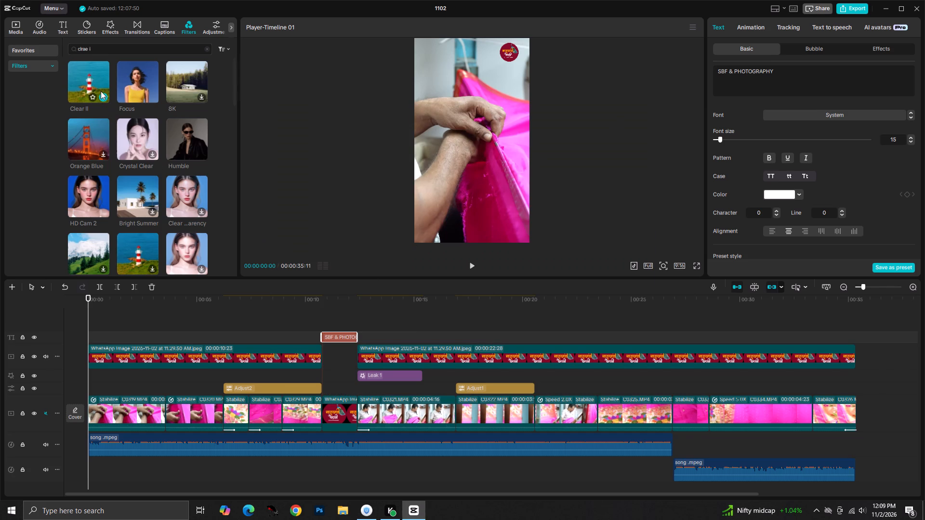
Add the Clear II filter to the timeline at 00:00:00:00.
left_click(103, 99)
left_click_drag(92, 68, 97, 118)
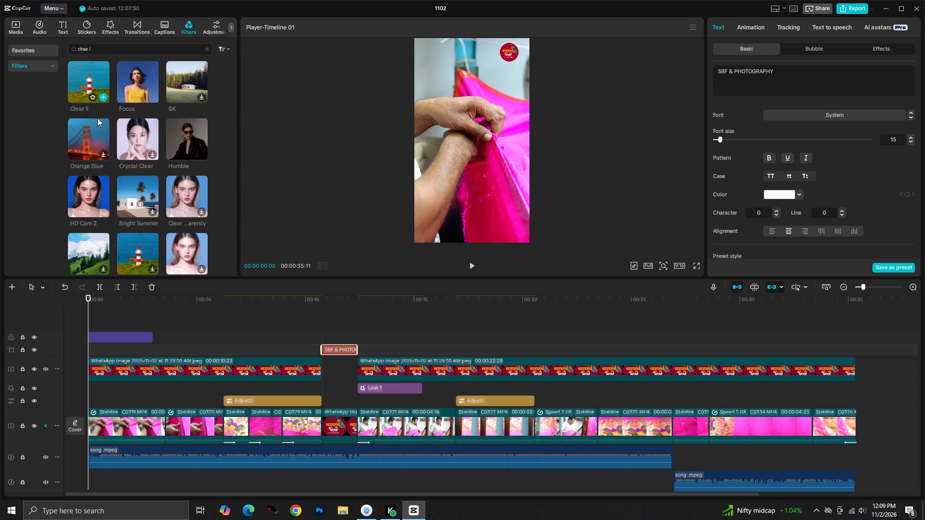
left_click_drag(97, 118, 91, 90)
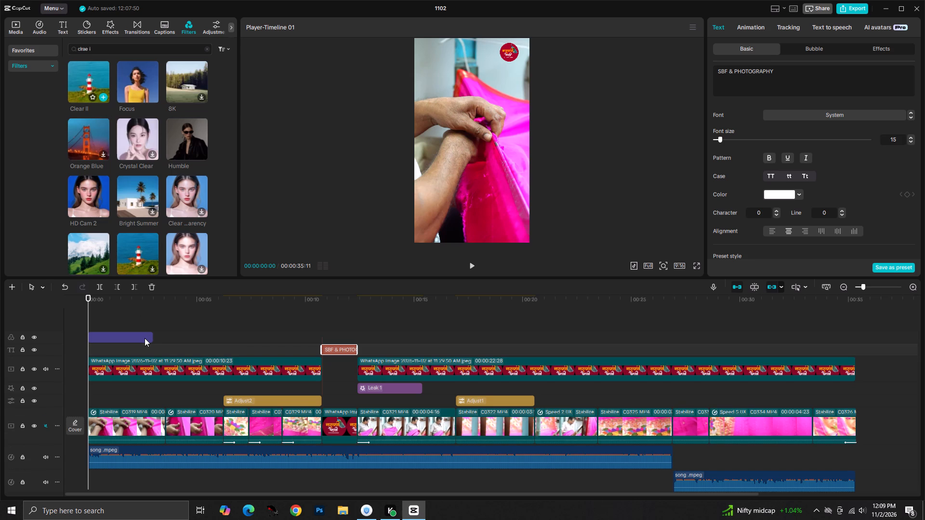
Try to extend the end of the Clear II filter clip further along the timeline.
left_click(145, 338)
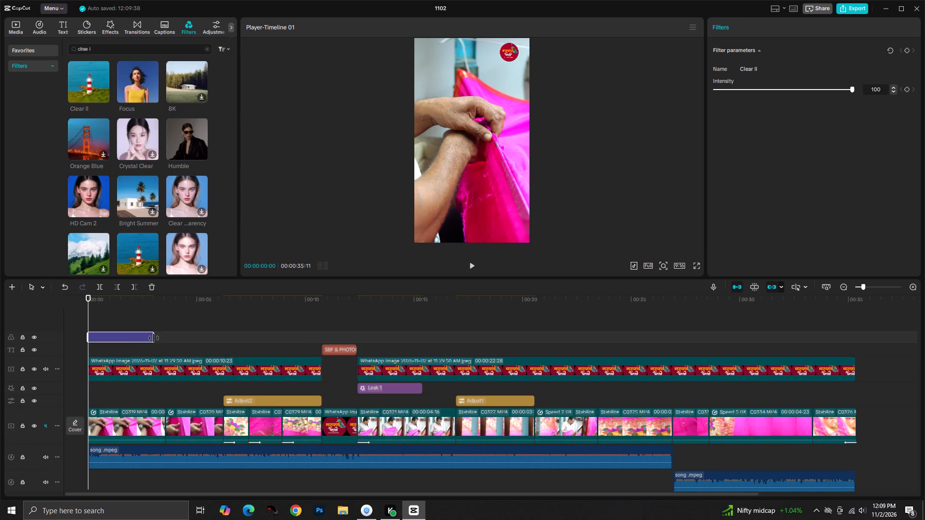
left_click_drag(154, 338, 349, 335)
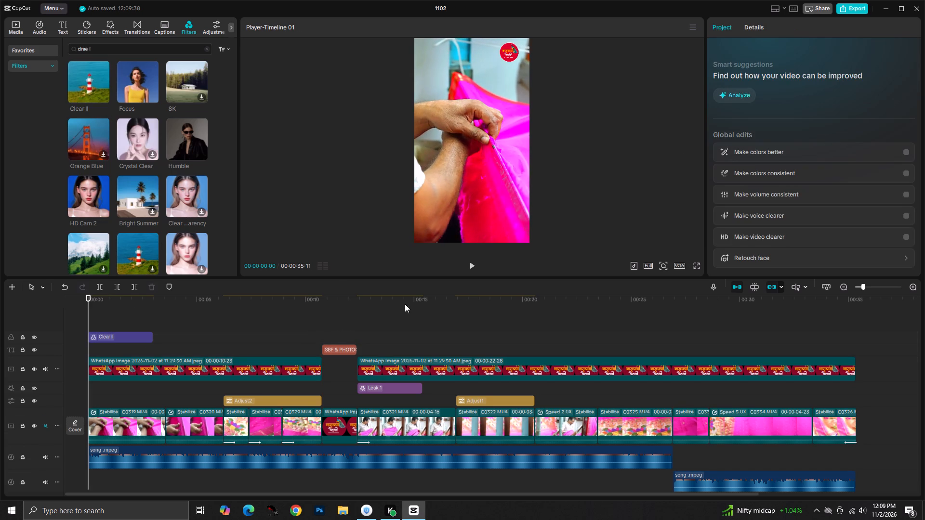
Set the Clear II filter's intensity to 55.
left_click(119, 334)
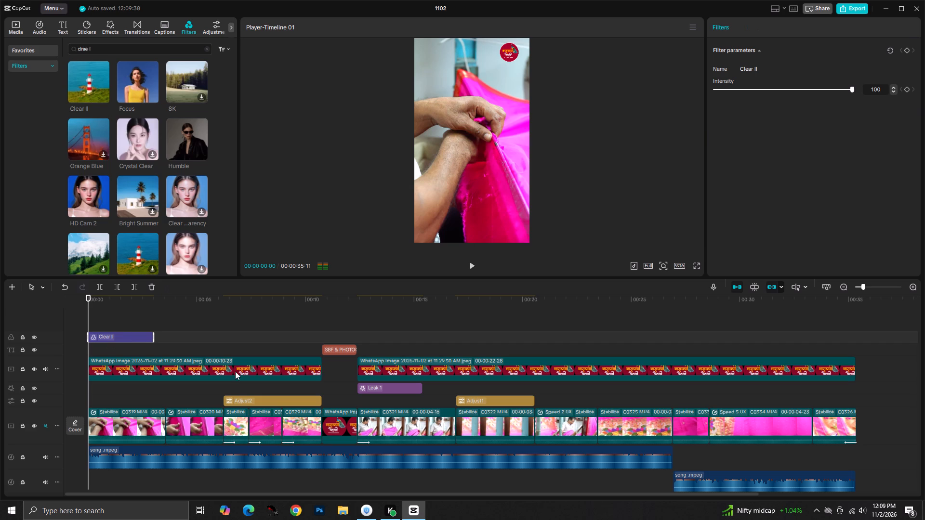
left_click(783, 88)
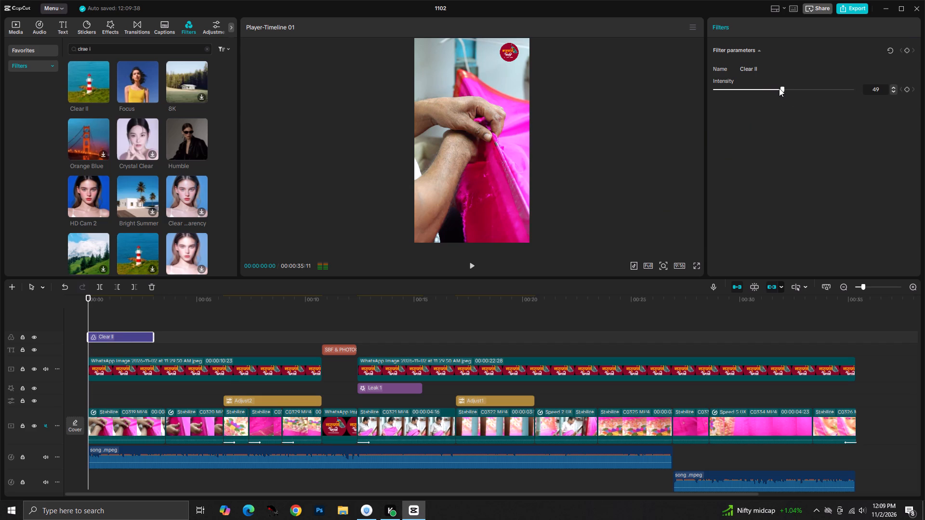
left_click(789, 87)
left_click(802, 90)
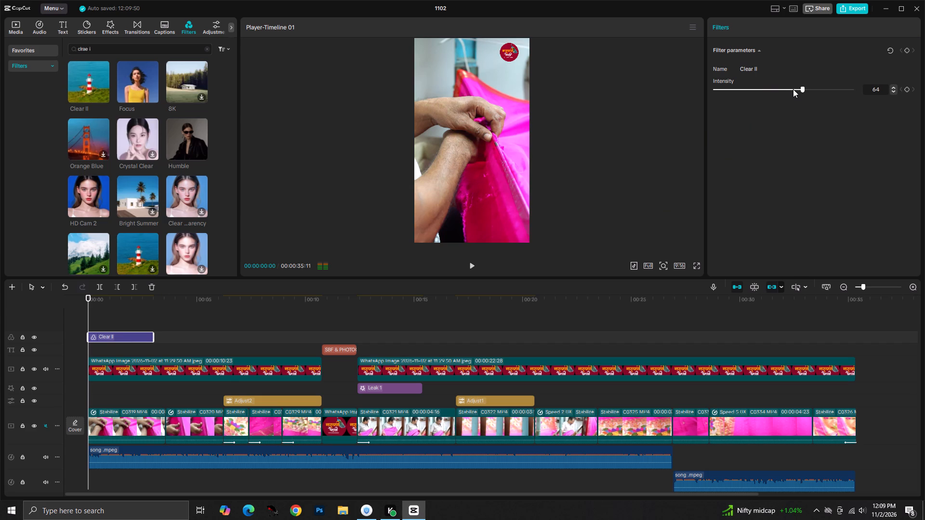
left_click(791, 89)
Extend the end of the Clear II filter clip to about 00:00:35, almost the end of the video.
left_click_drag(151, 338, 858, 312)
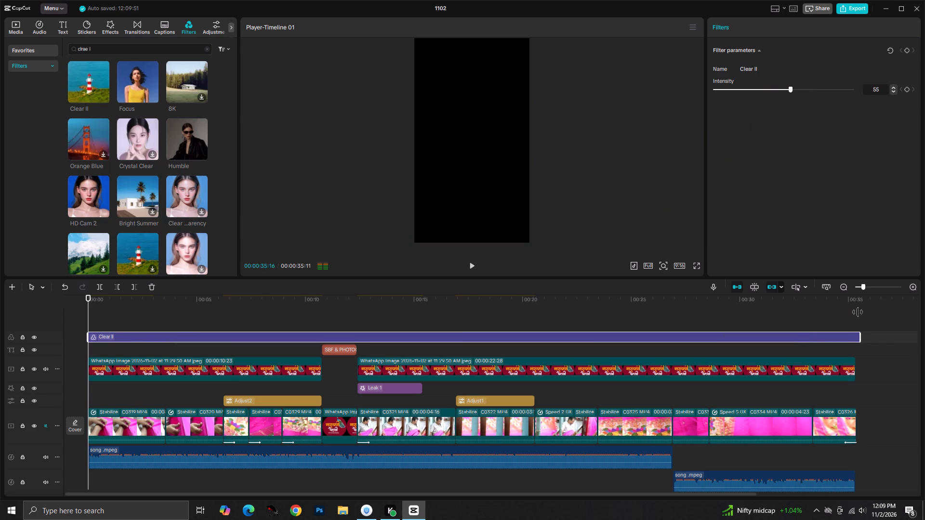
left_click_drag(858, 312, 850, 313)
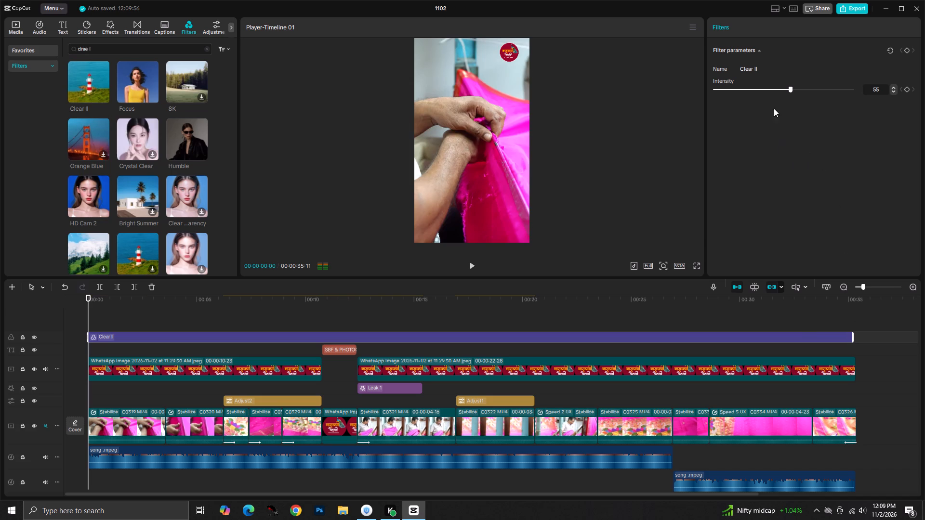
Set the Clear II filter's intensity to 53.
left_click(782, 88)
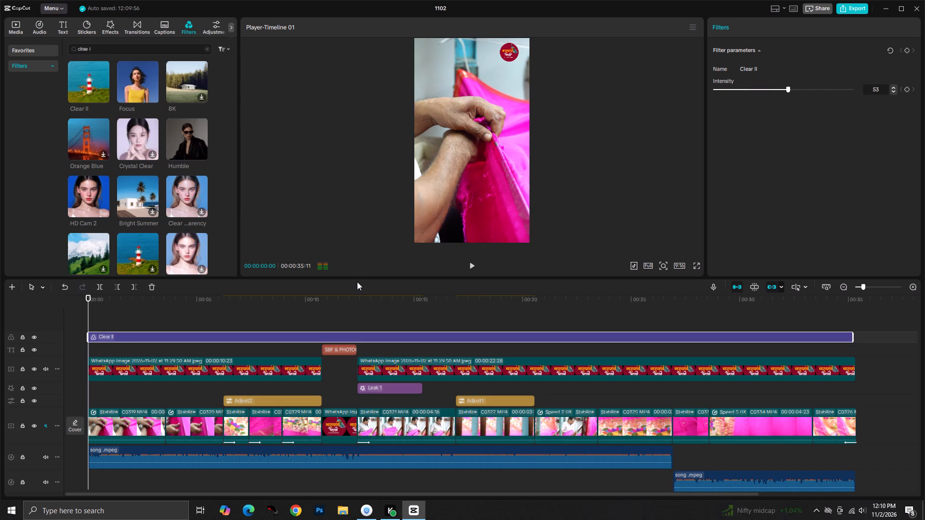
Play the whole video to review it with the Clear II filter, and return the playhead to 00:00:00:00.
key("space")
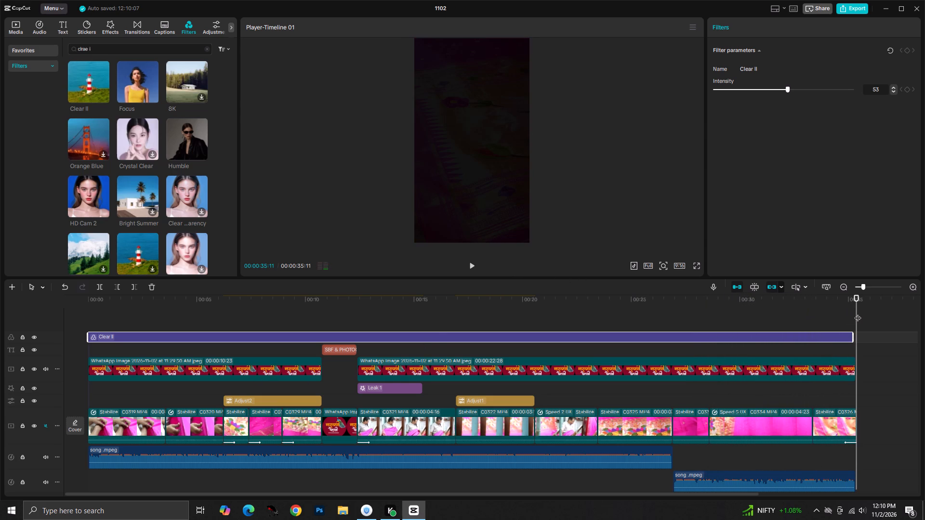
left_click_drag(858, 313, 0, 294)
Browse the filter search results for another suitable filter and load a preview of Orange Blue.
scroll(149, 200, "down", 4)
scroll(122, 164, "down", 2)
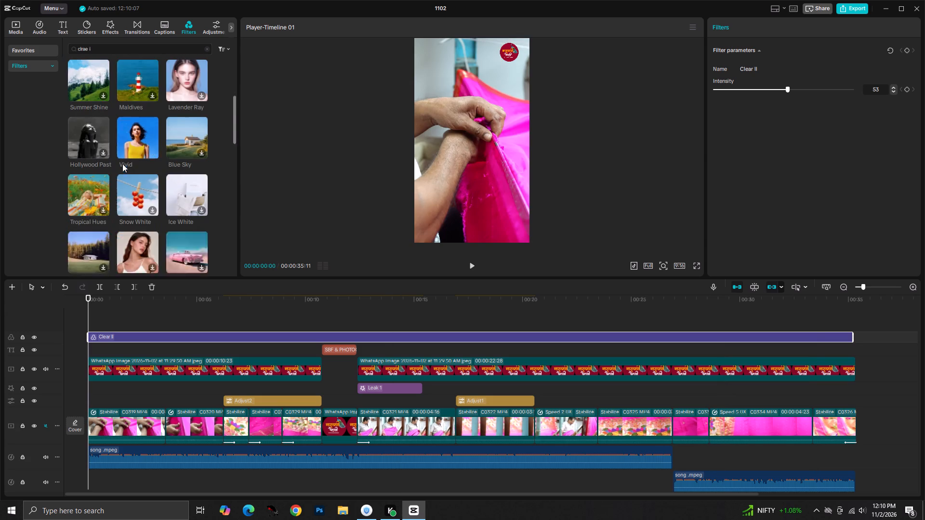
scroll(122, 164, "down", 7)
scroll(128, 163, "up", 7)
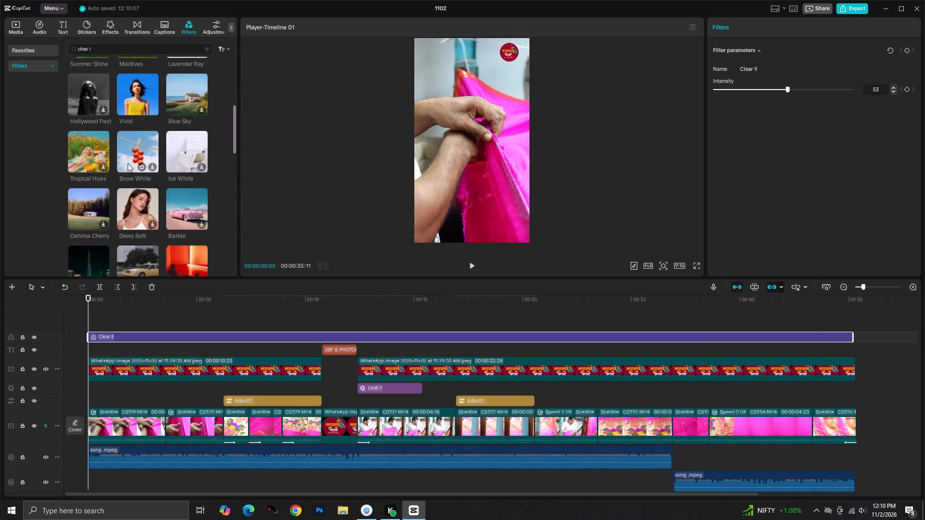
scroll(128, 163, "up", 5)
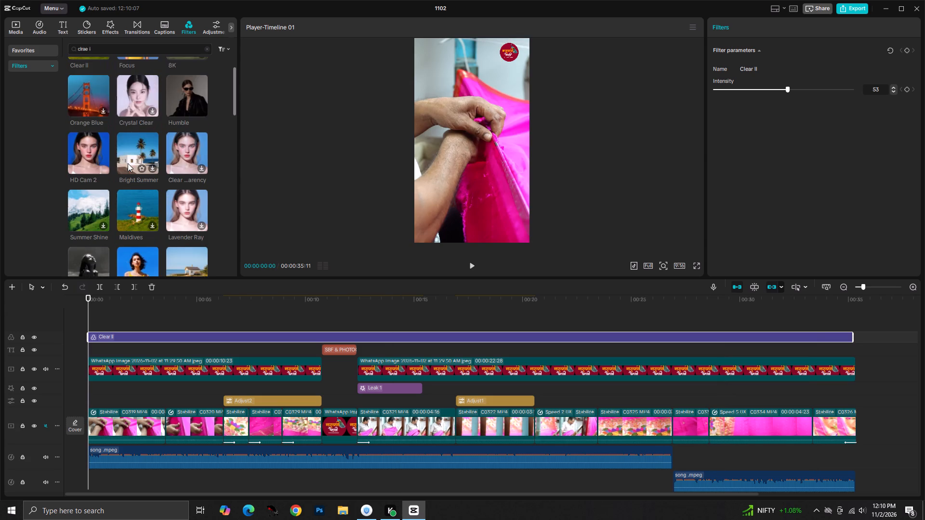
scroll(124, 160, "down", 4)
scroll(124, 160, "up", 5)
left_click(76, 145)
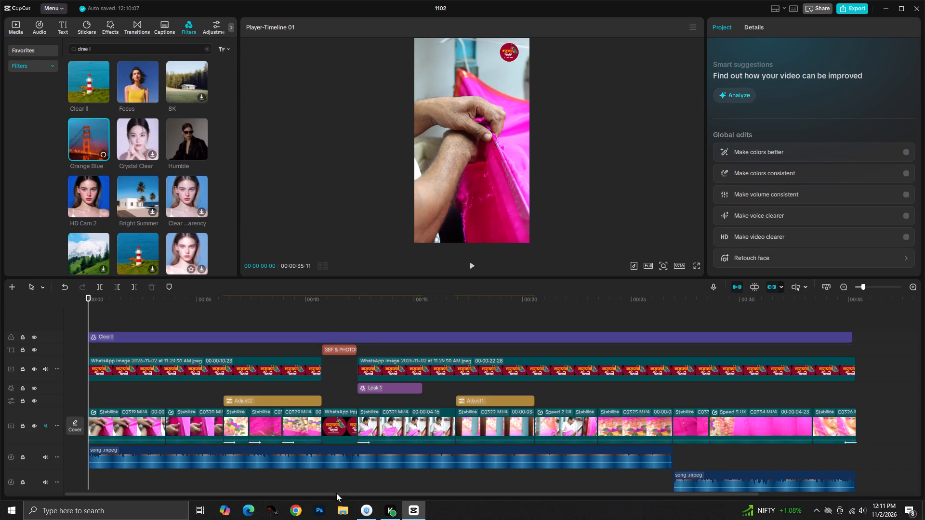
Switch to UrbanVPN to check the VPN connection status, and return to the video project.
left_click(374, 509)
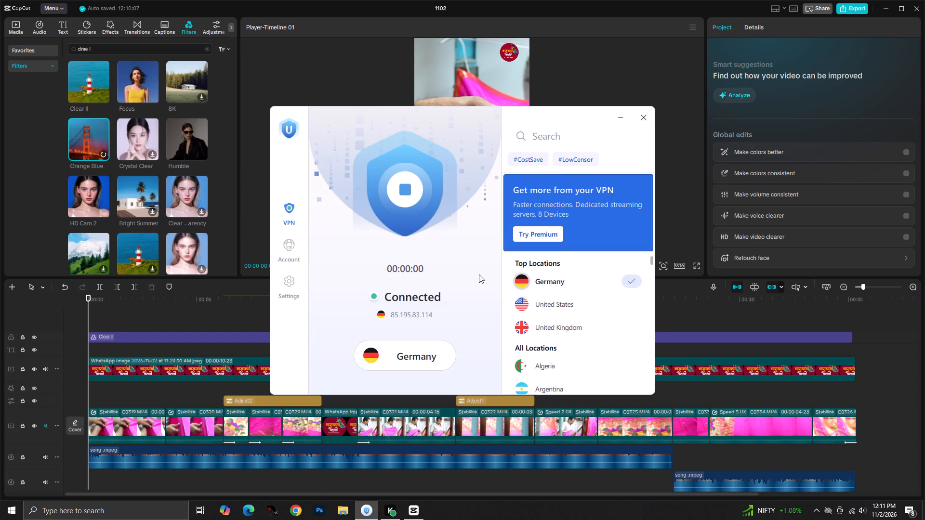
left_click(621, 117)
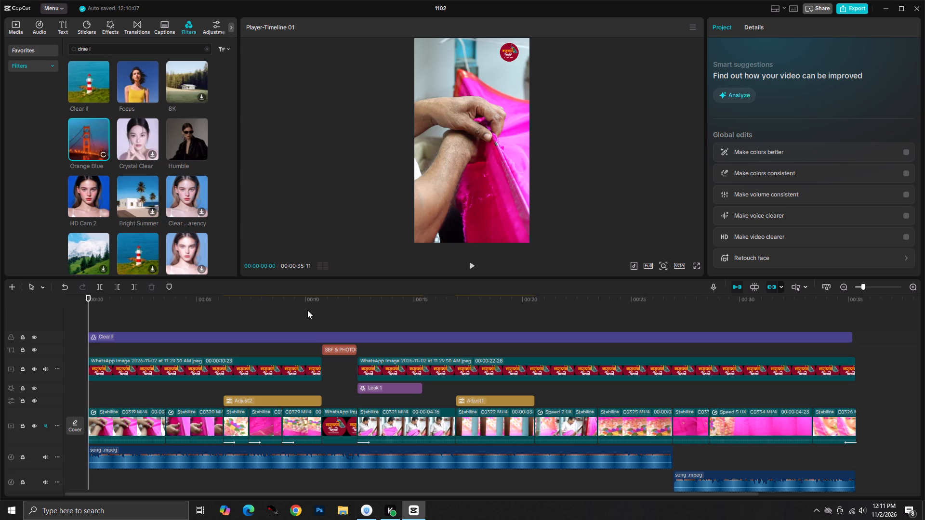
Play the preview of the Orange Blue filter on the video and pause it.
key("space")
key("space")
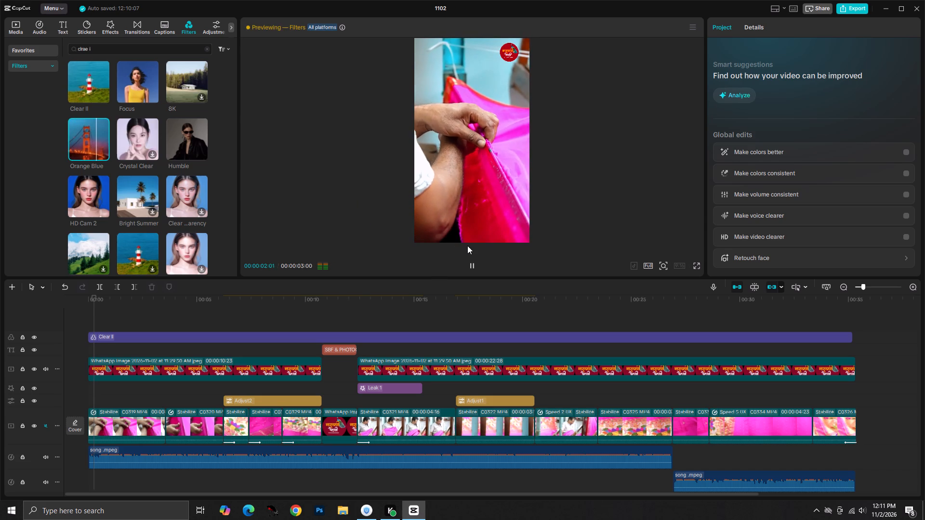
key("space")
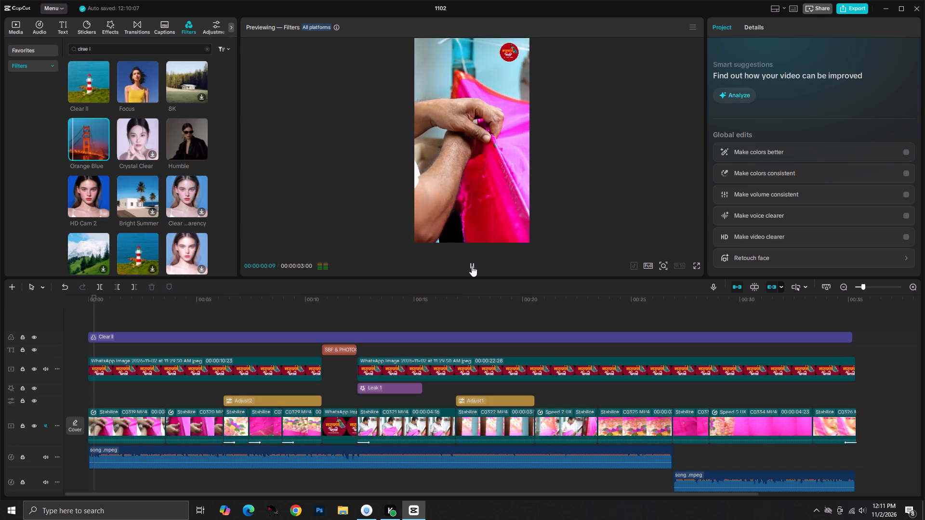
key("space")
Set the Clear II filter's intensity to 48, playing the video briefly to judge the look.
left_click(166, 336)
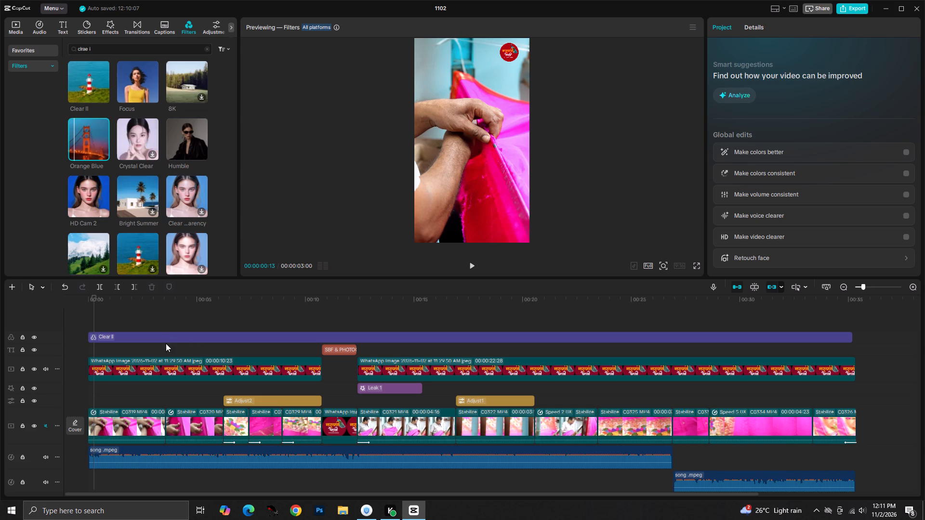
double_click(770, 87)
key("space")
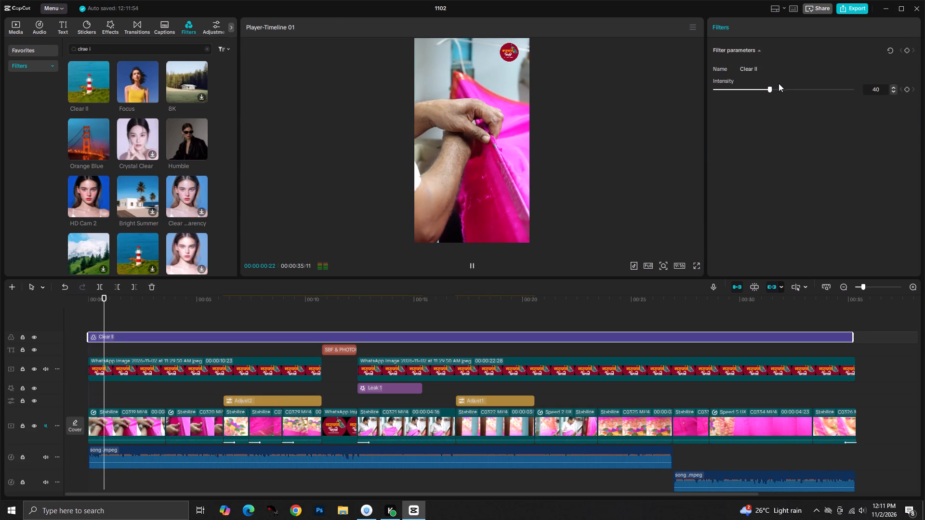
left_click(780, 83)
left_click(780, 88)
Play the video past the full-screen logo clip to review it, stopping at about 00:00:14:09.
key("space")
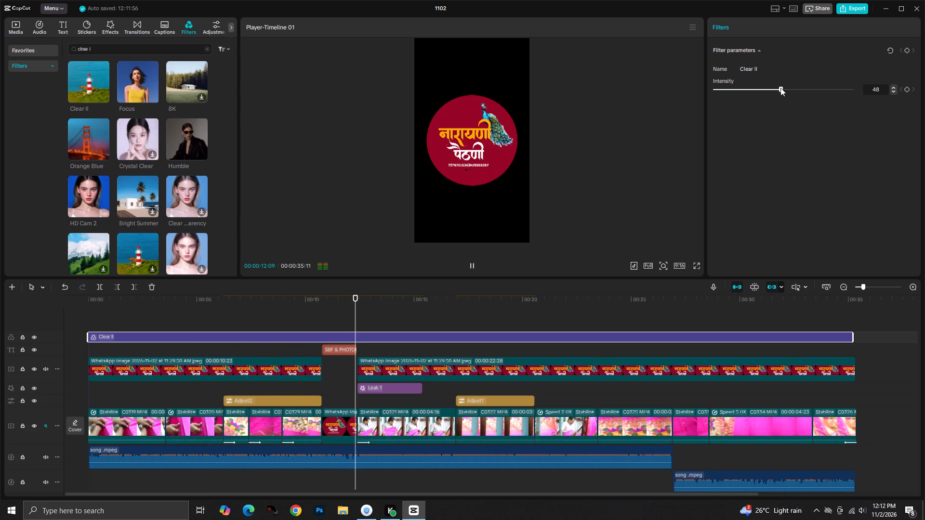
key("space")
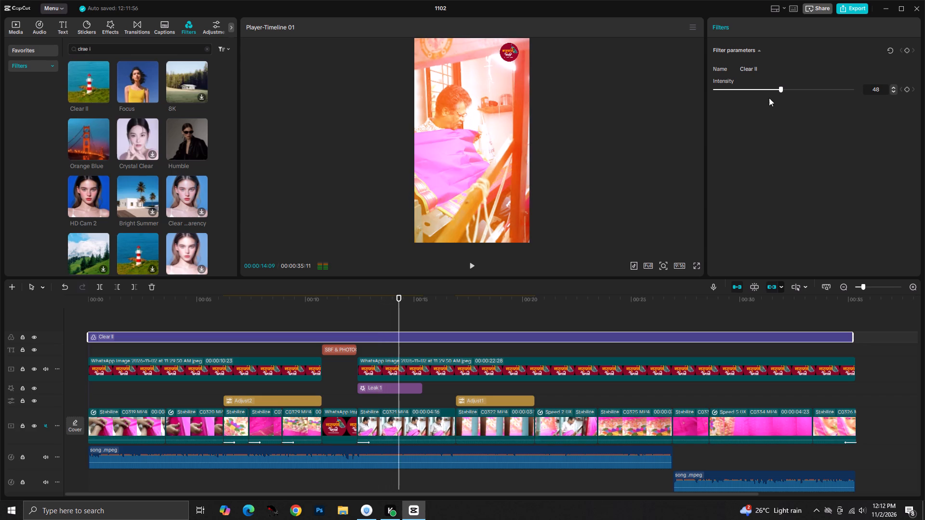
Scrub back over the cut from the full-screen logo clip to the following clip, stopping at 00:00:12:17.
left_click_drag(397, 317, 369, 309)
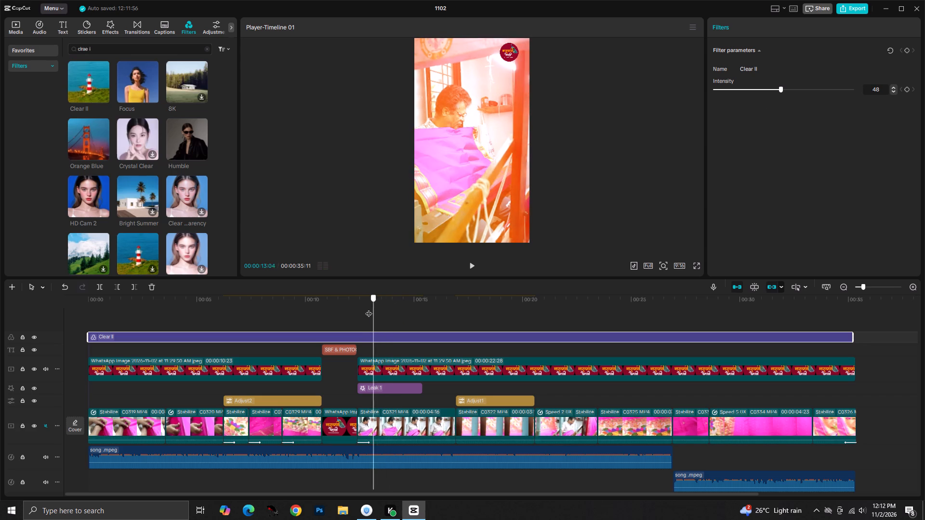
left_click_drag(369, 309, 356, 306)
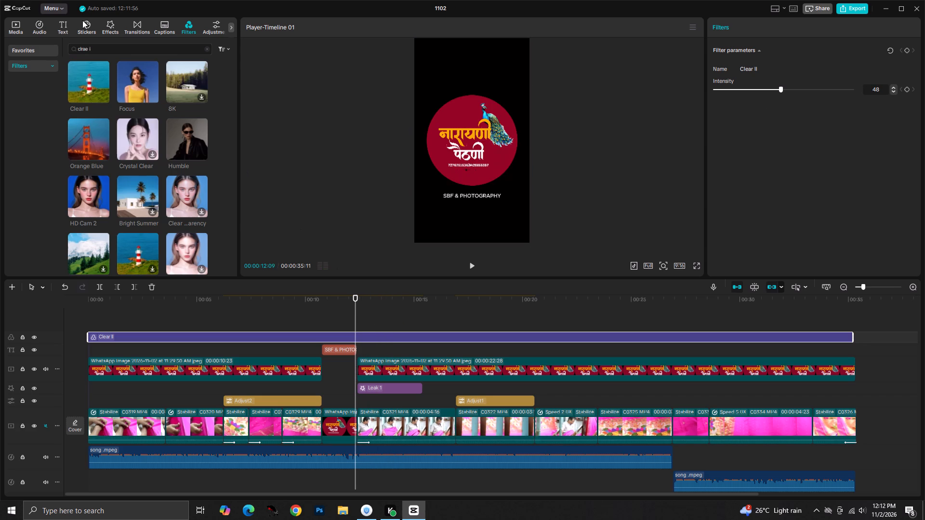
left_click(28, 26)
left_click_drag(354, 306, 361, 305)
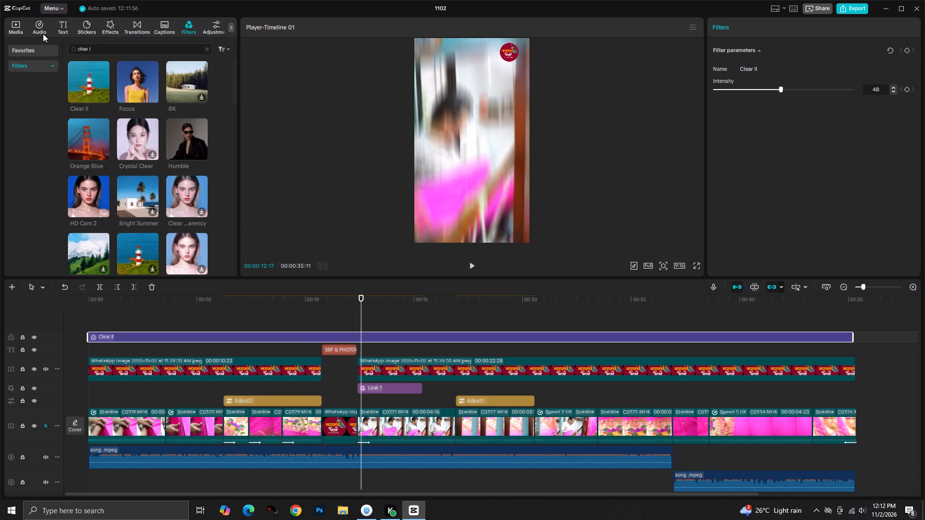
Search the sound effects library for "glich sound effect" and audition the Gon (metal type) sound.
left_click(43, 34)
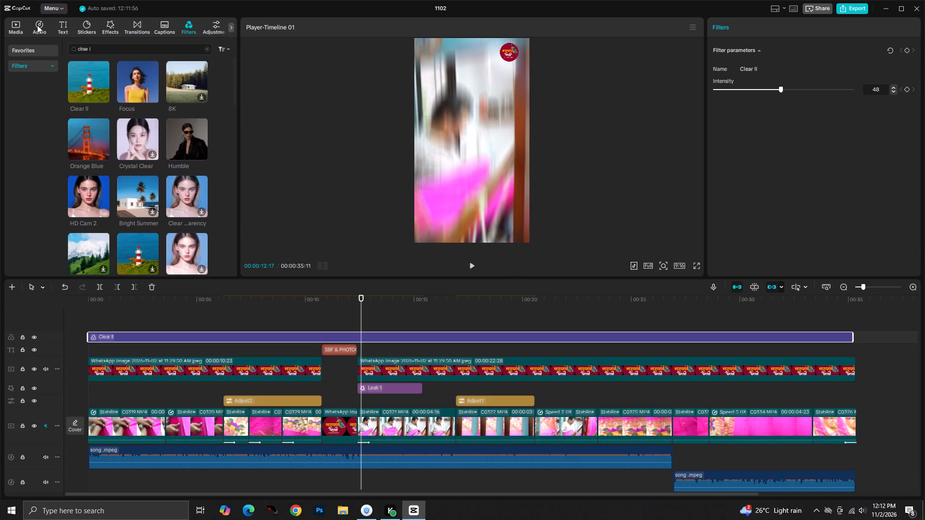
left_click(37, 25)
left_click(32, 96)
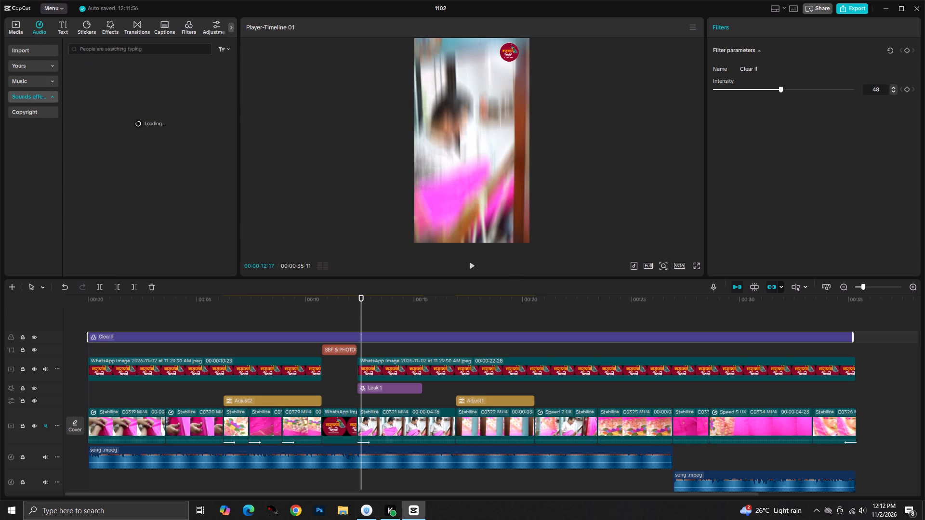
left_click(88, 52)
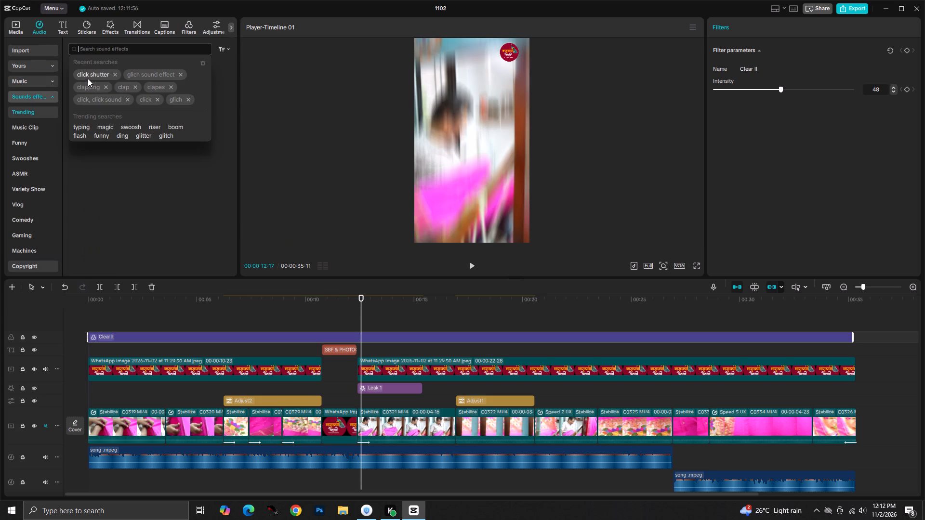
left_click(134, 71)
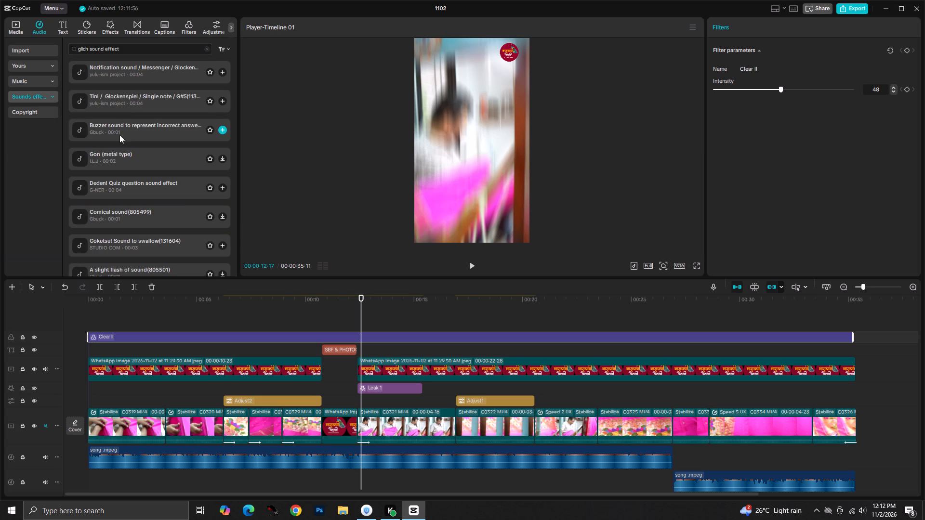
left_click(120, 150)
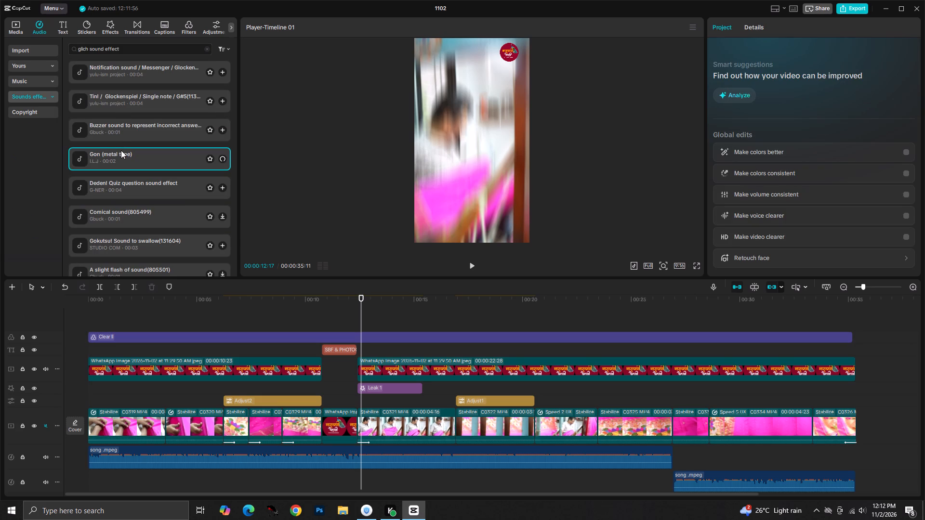
Raise the system volume of the headphones and return to the video project.
left_click(859, 512)
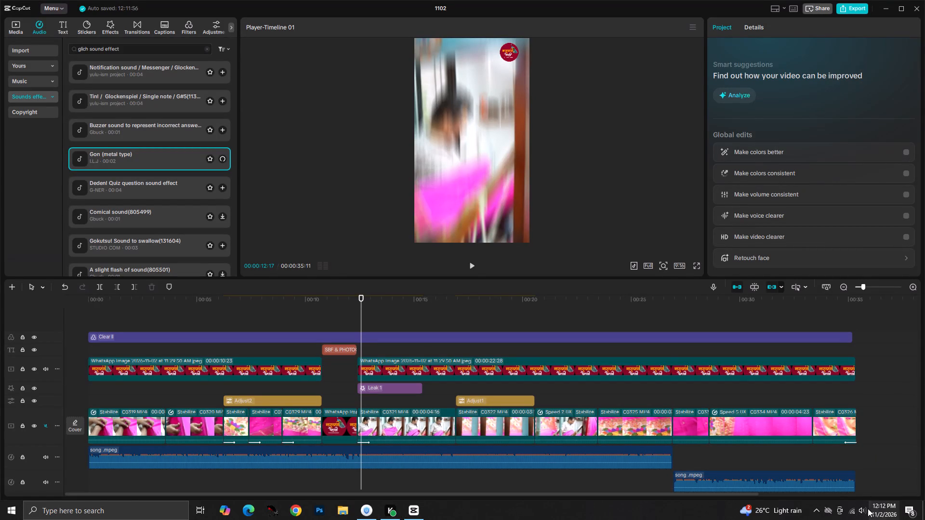
scroll(861, 501, "up", 2)
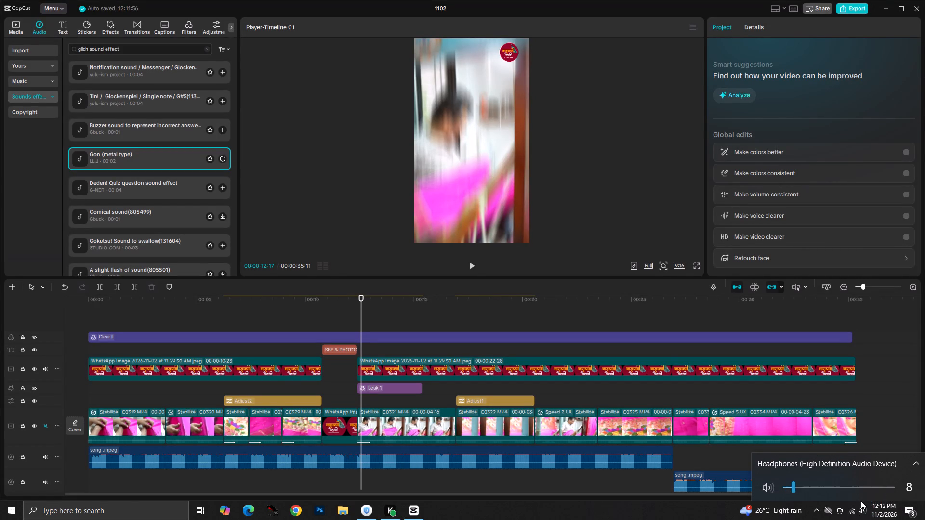
scroll(861, 501, "up", 1)
left_click(885, 369)
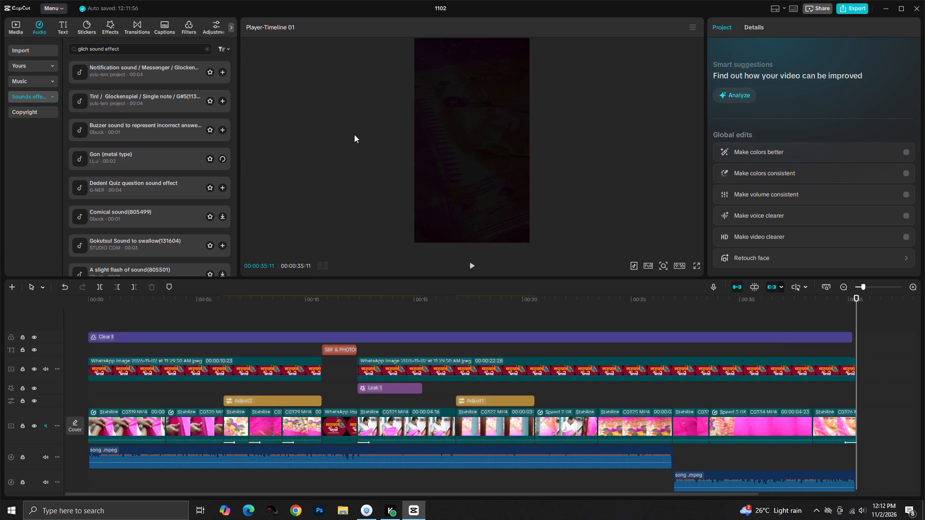
Audition the glitch search results from the buzzer sound through A slight flash of sound(805501).
left_click(136, 125)
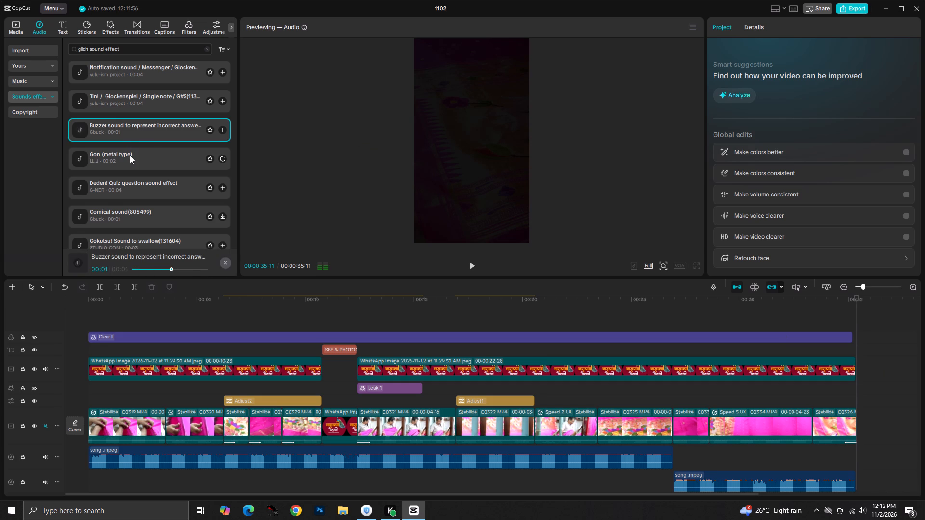
left_click(130, 155)
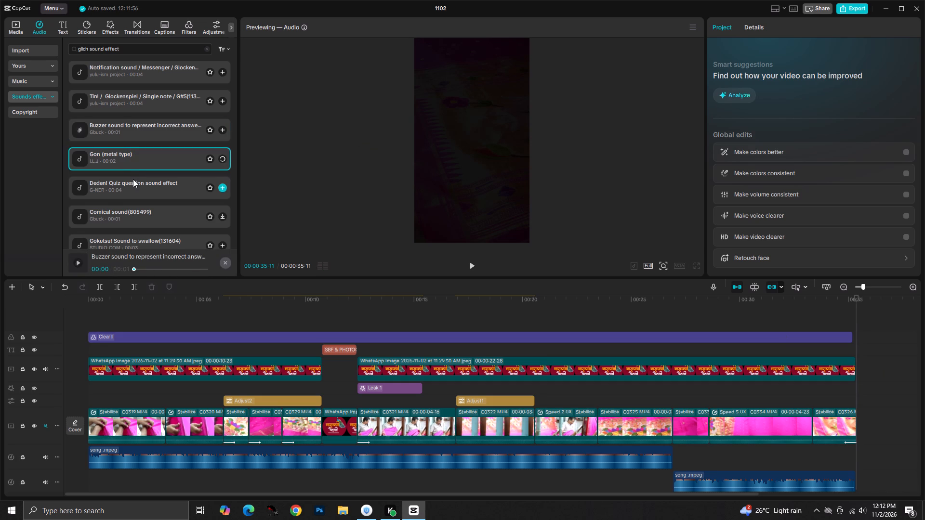
left_click(134, 184)
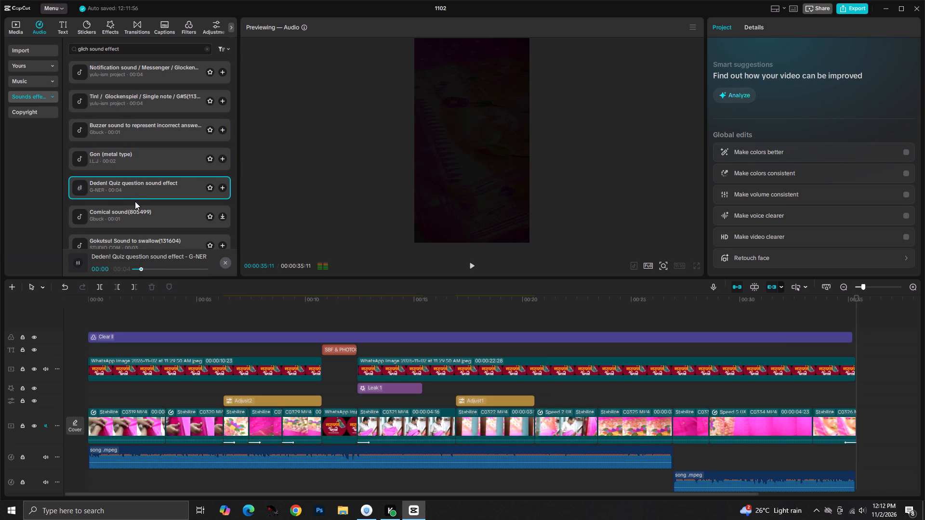
left_click(135, 208)
scroll(136, 205, "down", 2)
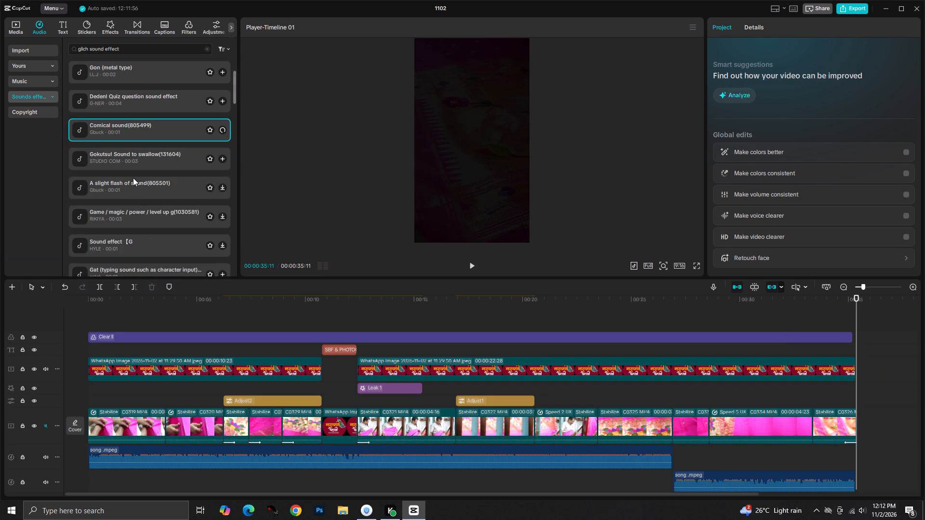
left_click(132, 179)
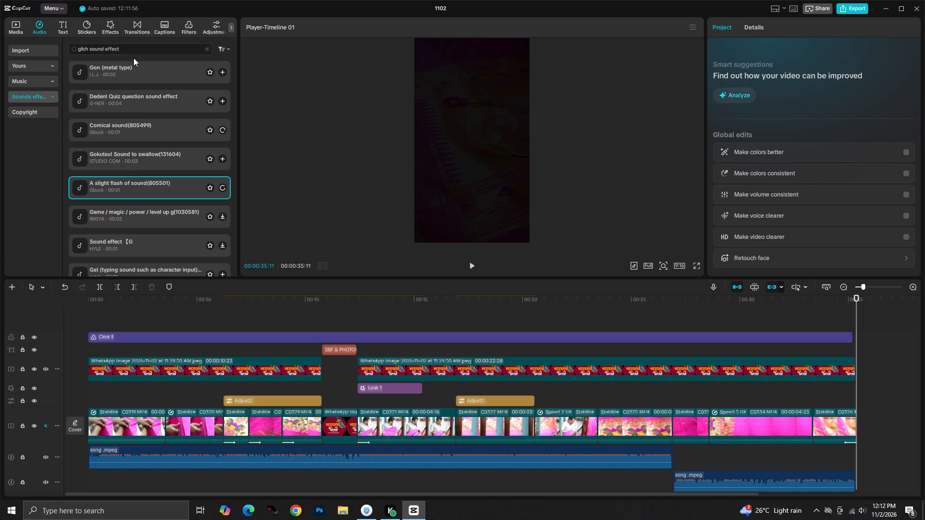
Search the sound effects for "click shutter" and audition the first results, through Click Clack.
left_click(207, 49)
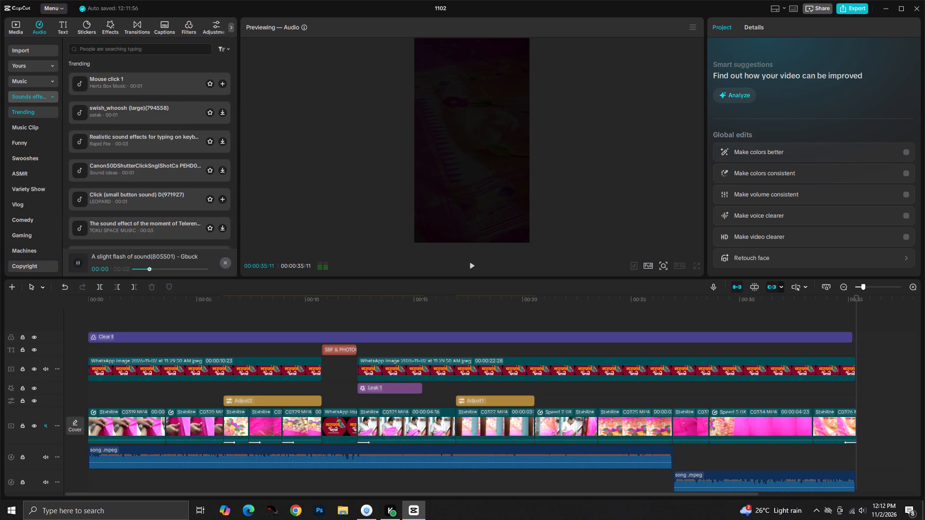
left_click(147, 50)
left_click(94, 73)
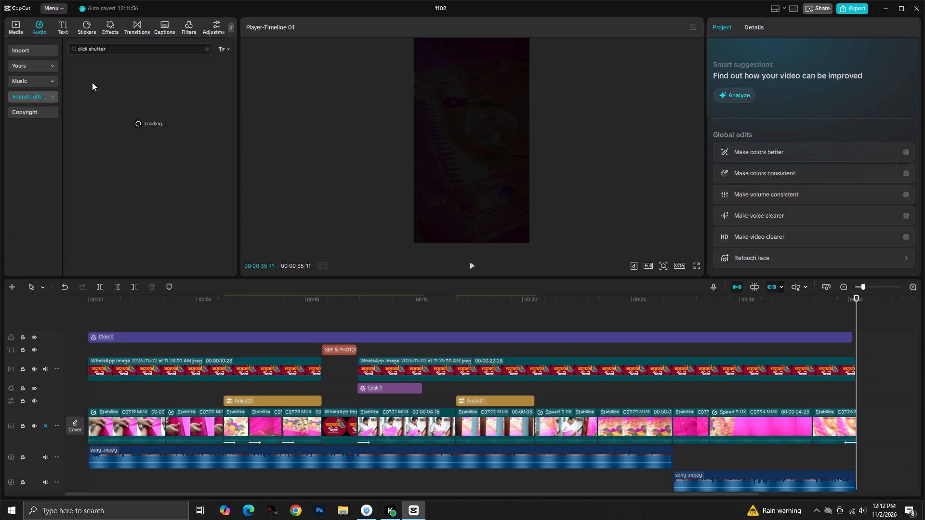
left_click(120, 99)
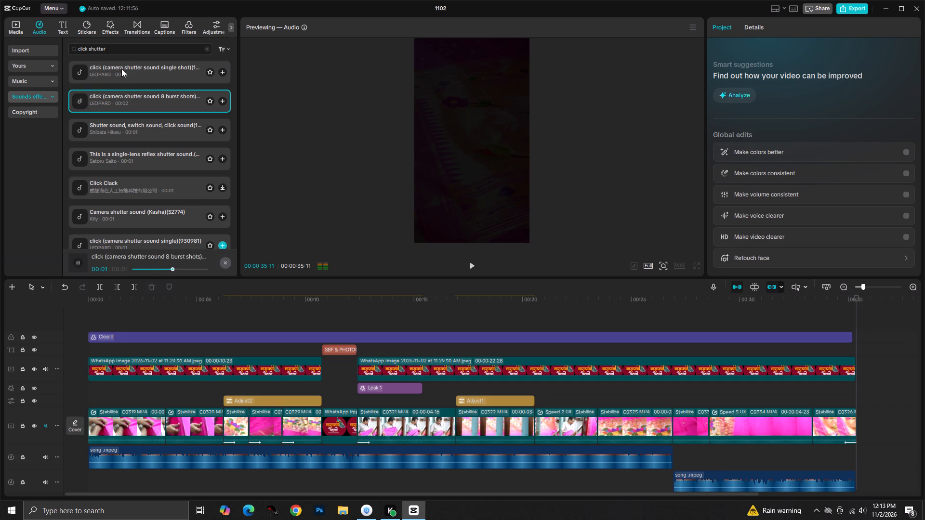
left_click(121, 69)
left_click(124, 124)
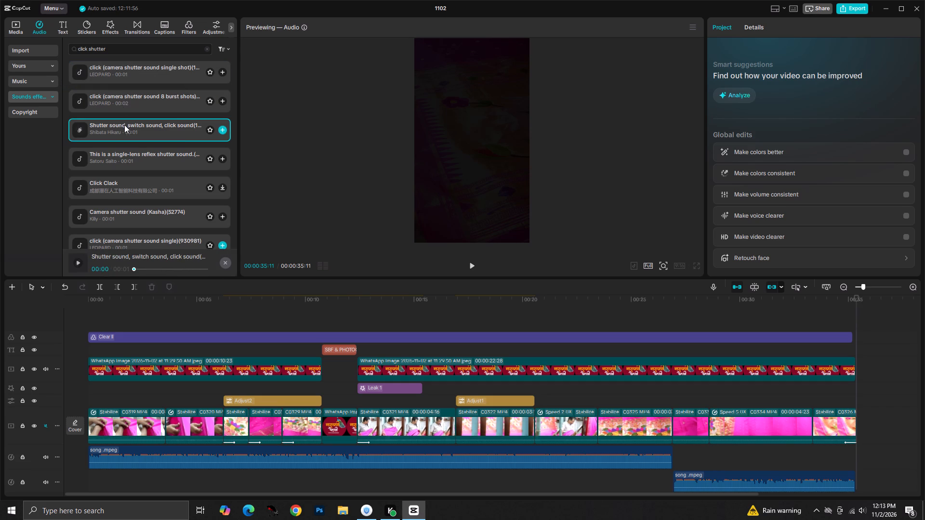
left_click(129, 151)
scroll(129, 151, "down", 1)
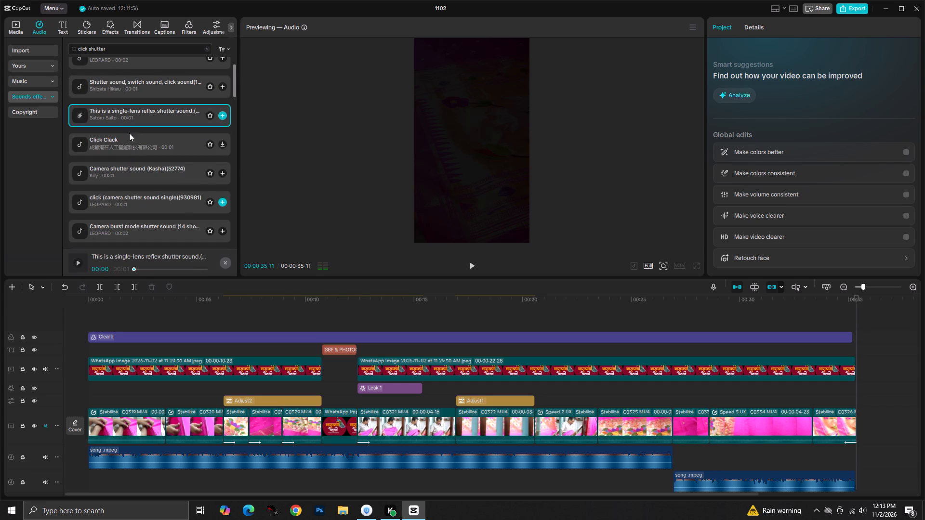
left_click(128, 115)
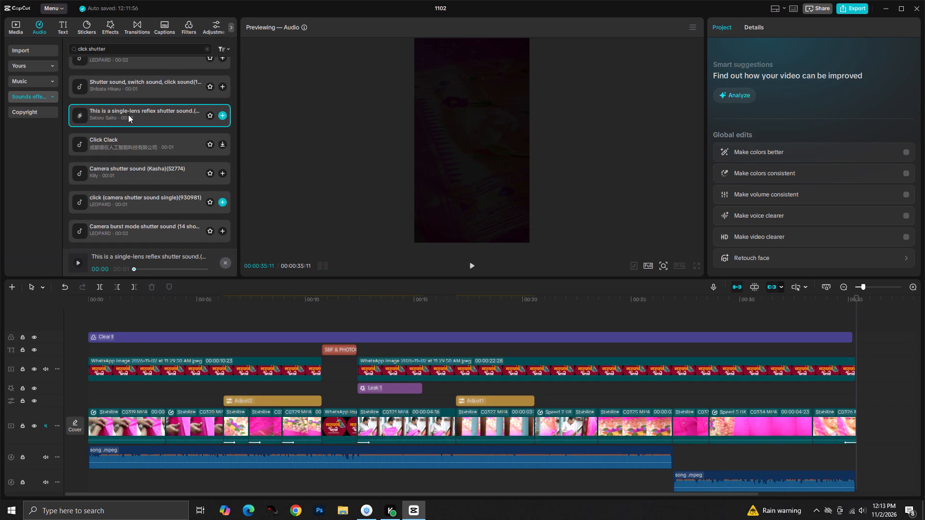
left_click(128, 115)
left_click(129, 147)
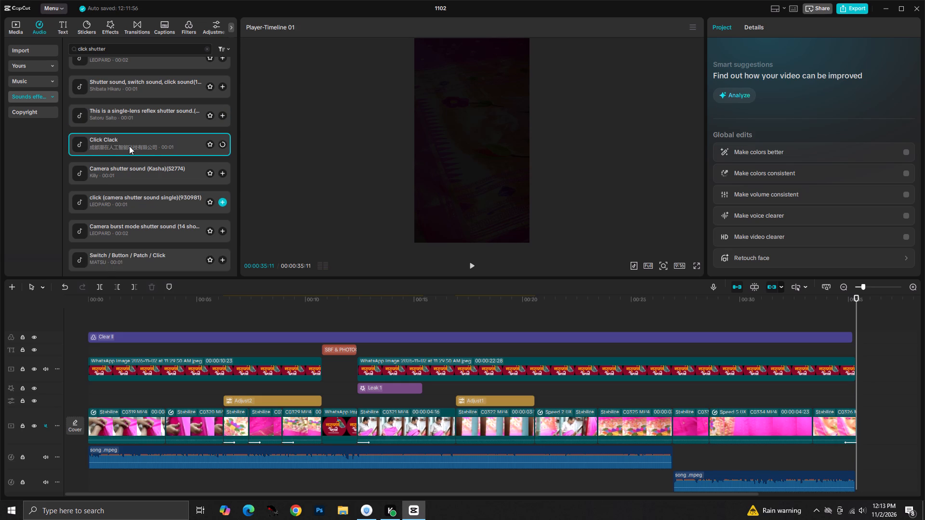
Audition the further shutter and click sounds, from Camera shutter sound (Kasha) through DSLR Camera Shutter Continuous Shooting.
scroll(129, 146, "down", 1)
left_click(130, 134)
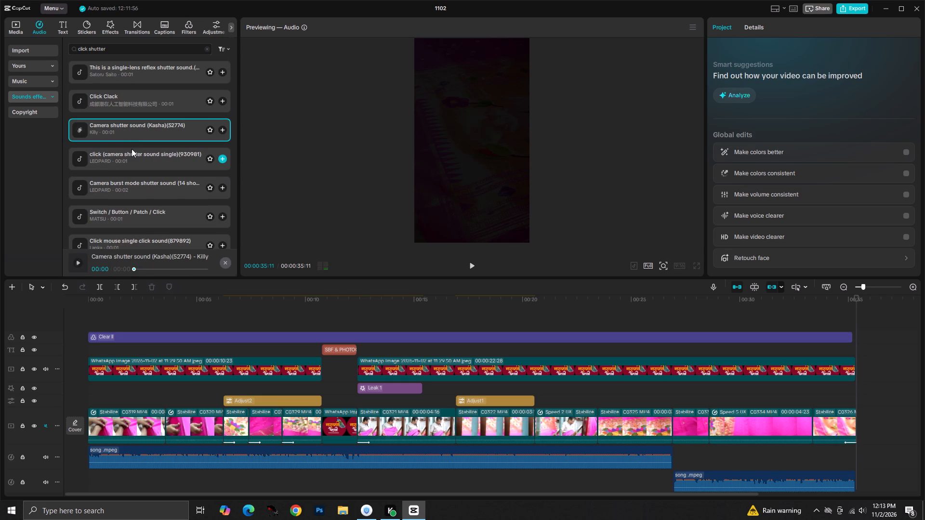
left_click(132, 149)
scroll(132, 149, "down", 1)
left_click(132, 145)
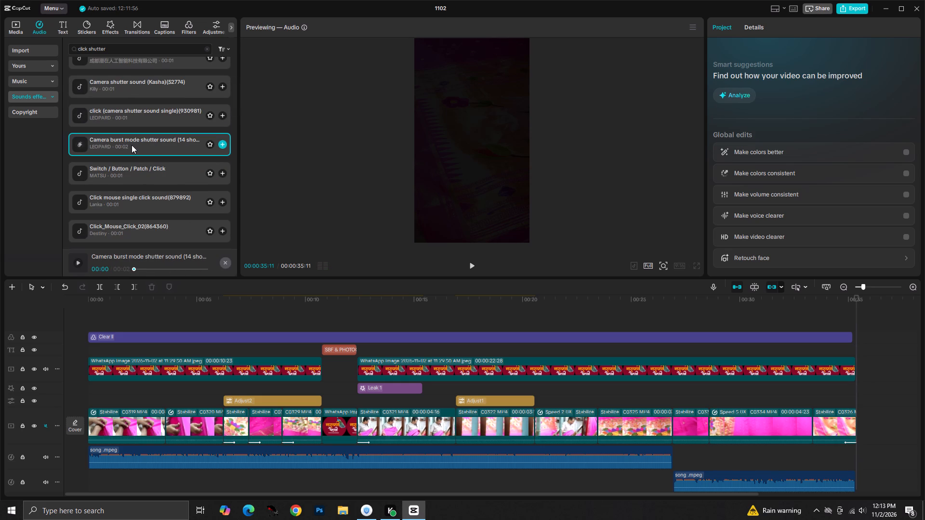
left_click(136, 172)
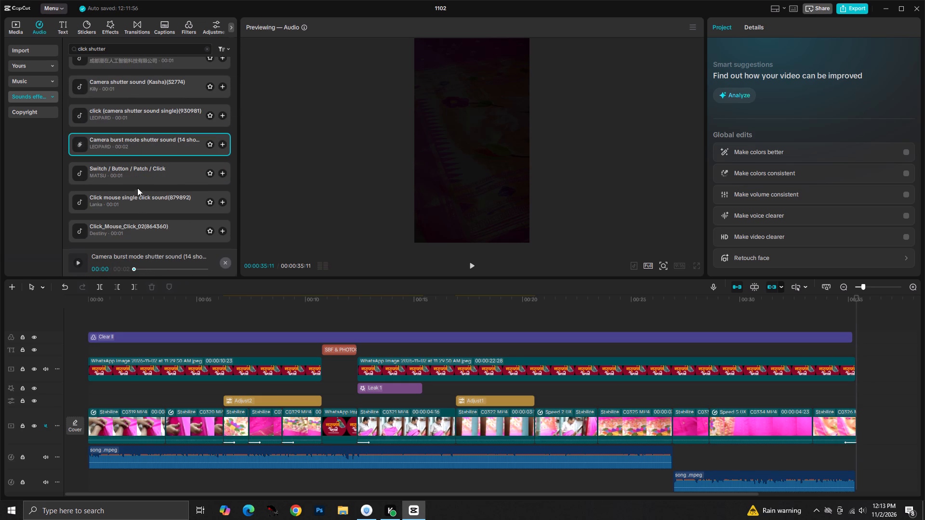
left_click(137, 200)
scroll(138, 191, "down", 1)
left_click(138, 187)
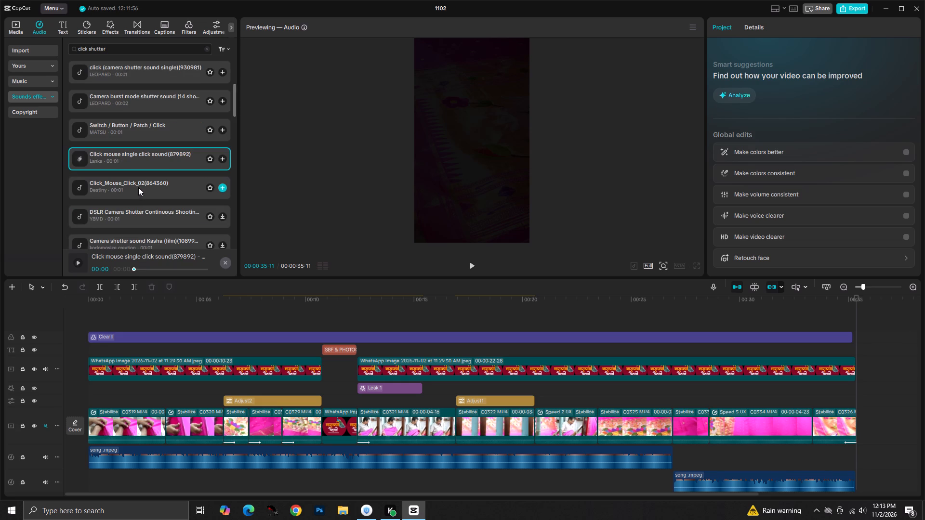
left_click(143, 204)
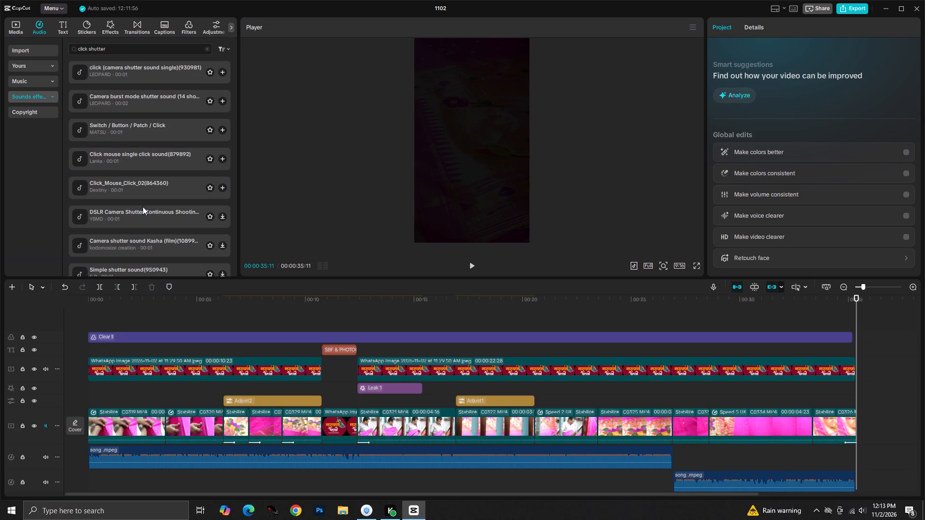
left_click(143, 207)
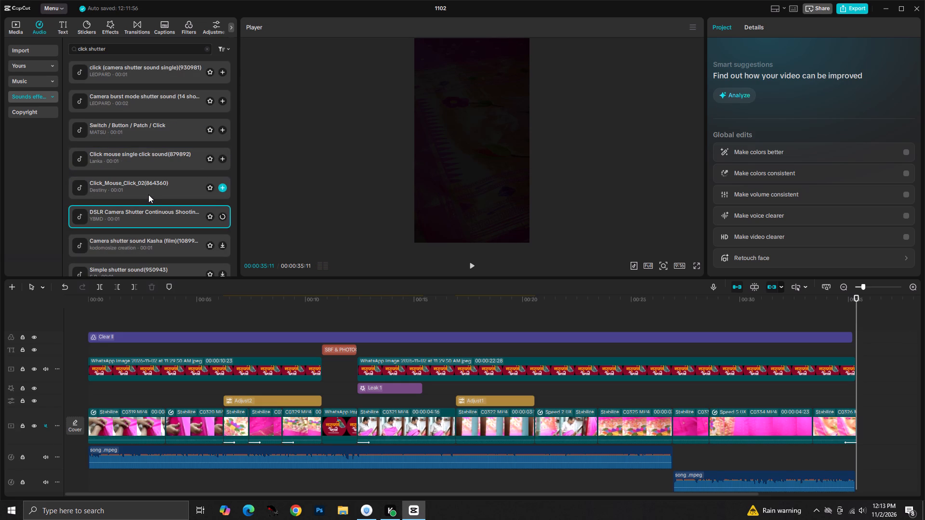
Compare the first four shutter sounds again and add the single-lens reflex shutter sound to the timeline at 00:00:35:11.
scroll(148, 190, "up", 5)
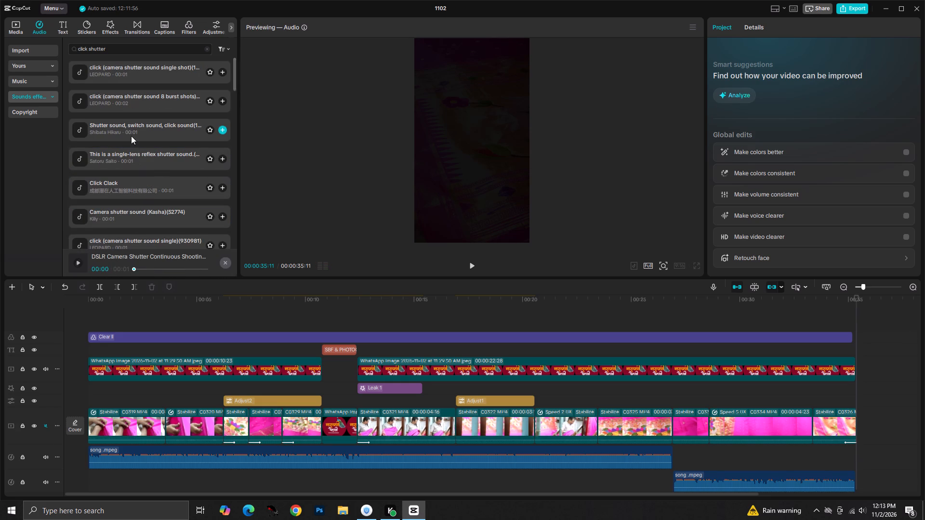
left_click(131, 136)
left_click(128, 98)
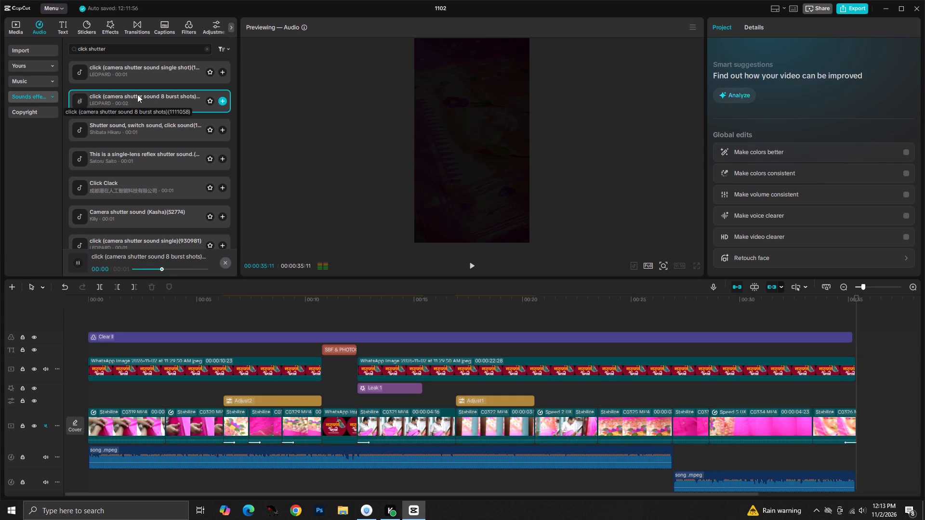
left_click(145, 71)
left_click(138, 131)
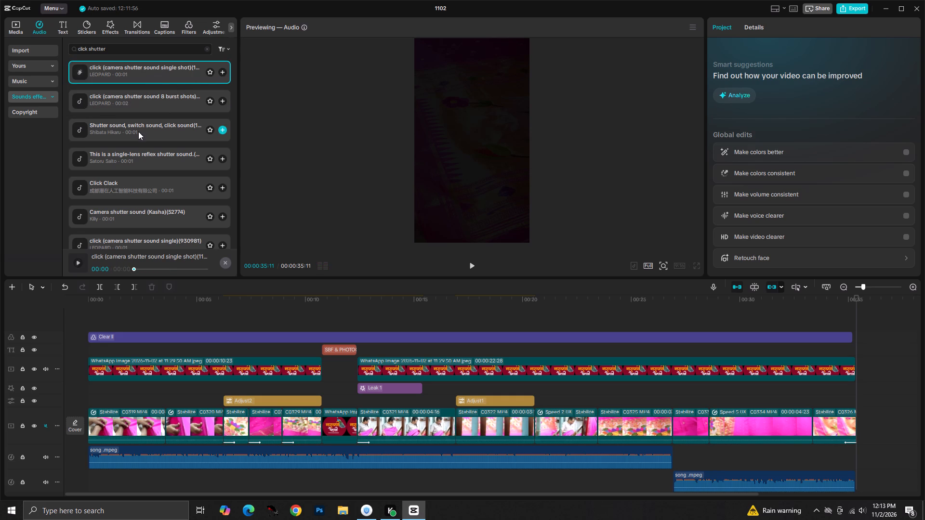
left_click(140, 155)
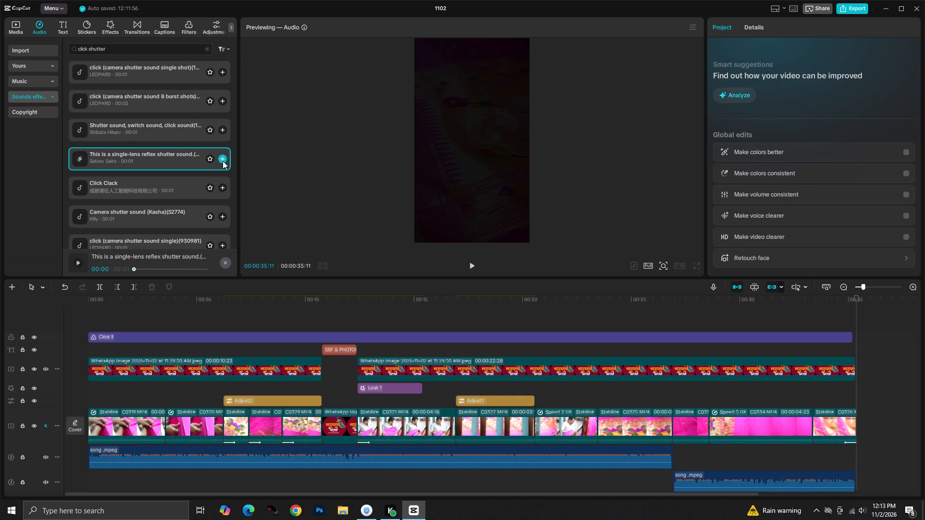
left_click(223, 161)
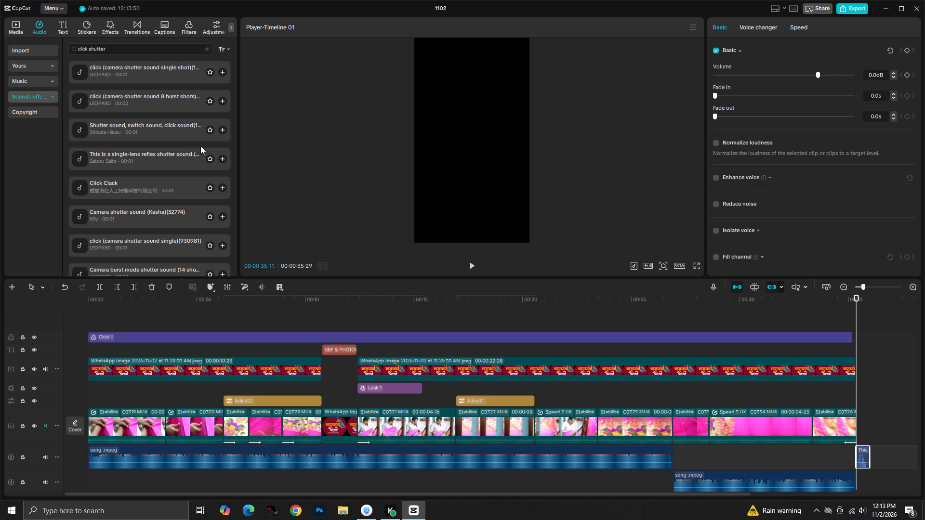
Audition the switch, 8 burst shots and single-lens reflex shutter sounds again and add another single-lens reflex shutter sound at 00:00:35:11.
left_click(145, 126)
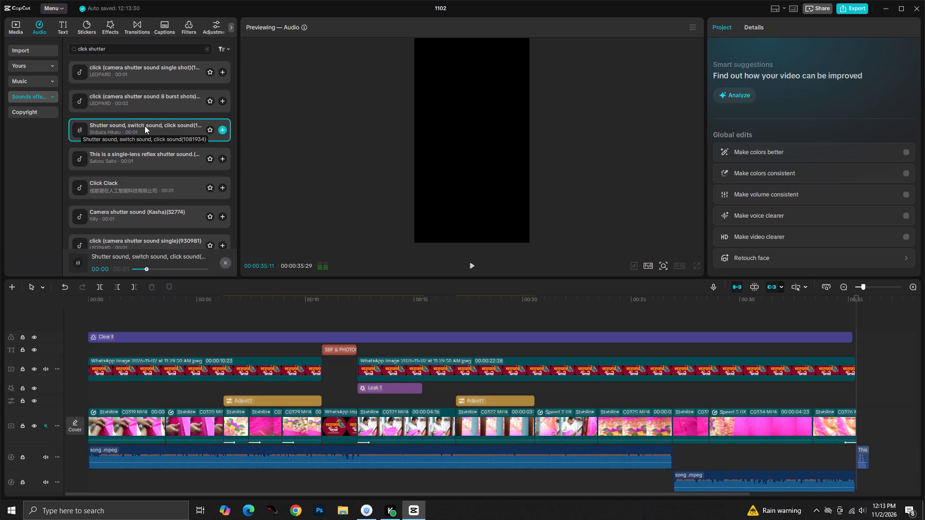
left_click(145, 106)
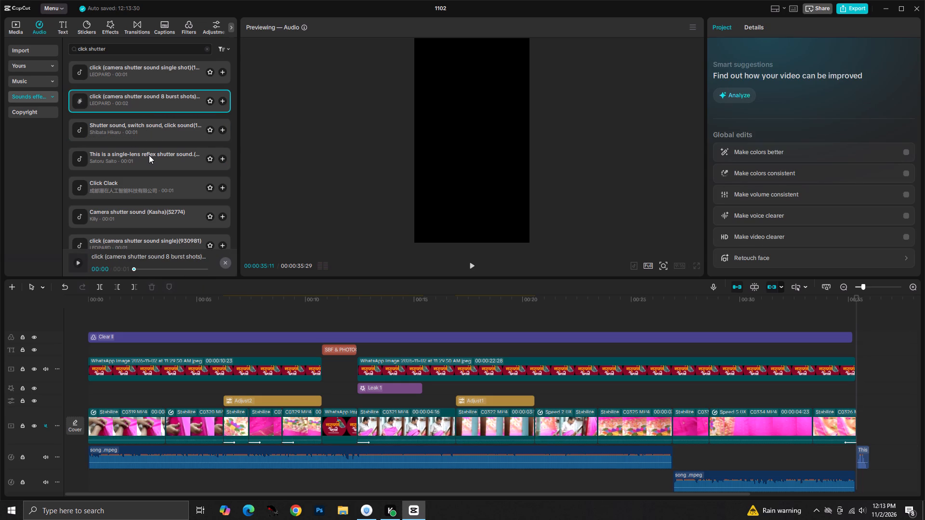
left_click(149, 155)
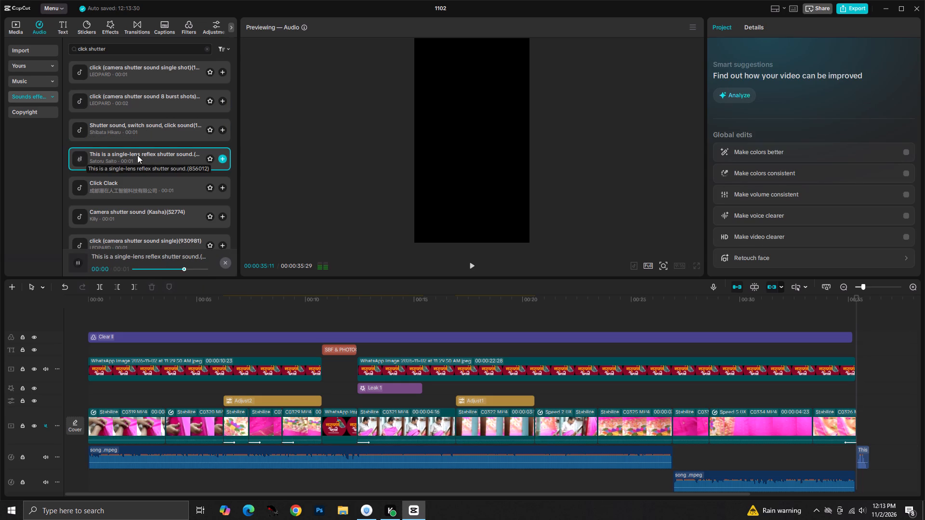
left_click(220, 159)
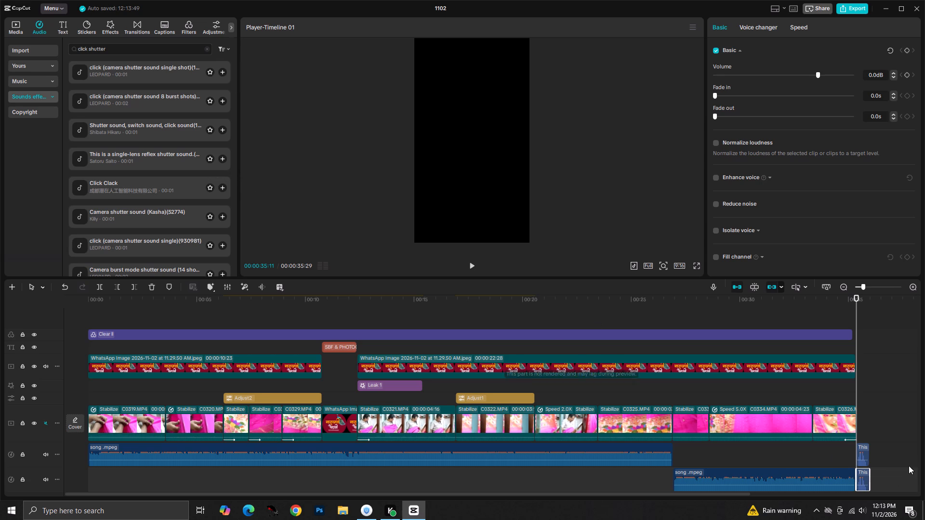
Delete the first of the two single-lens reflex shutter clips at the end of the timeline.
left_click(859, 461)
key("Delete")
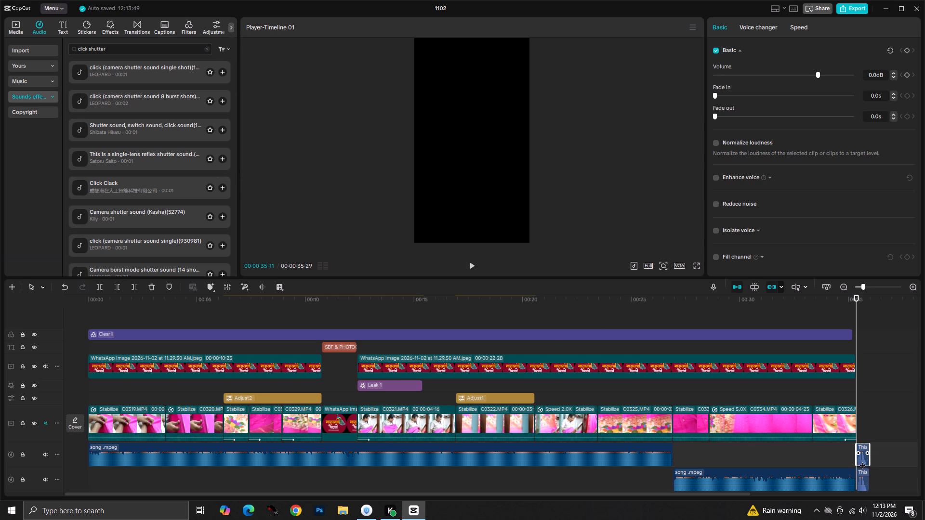
Move the single-lens reflex shutter clip to the start of clip C0321, below the first song track, where the centre logo ends.
left_click(865, 485)
left_click_drag(864, 482, 848, 445)
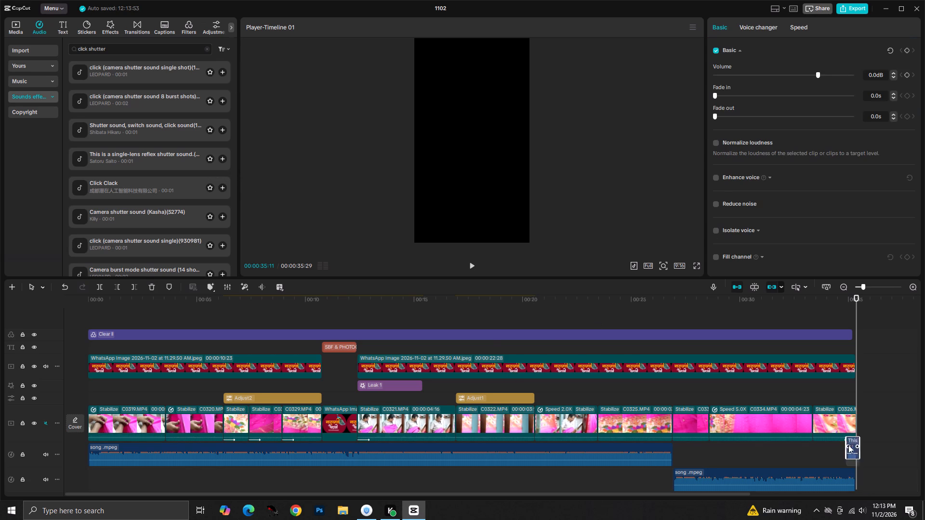
left_click_drag(848, 445, 363, 400)
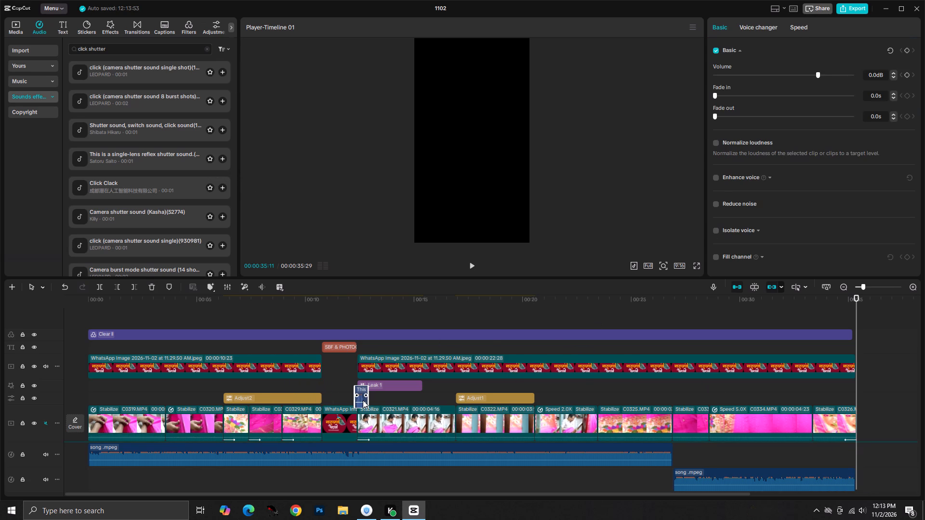
left_click_drag(363, 400, 365, 482)
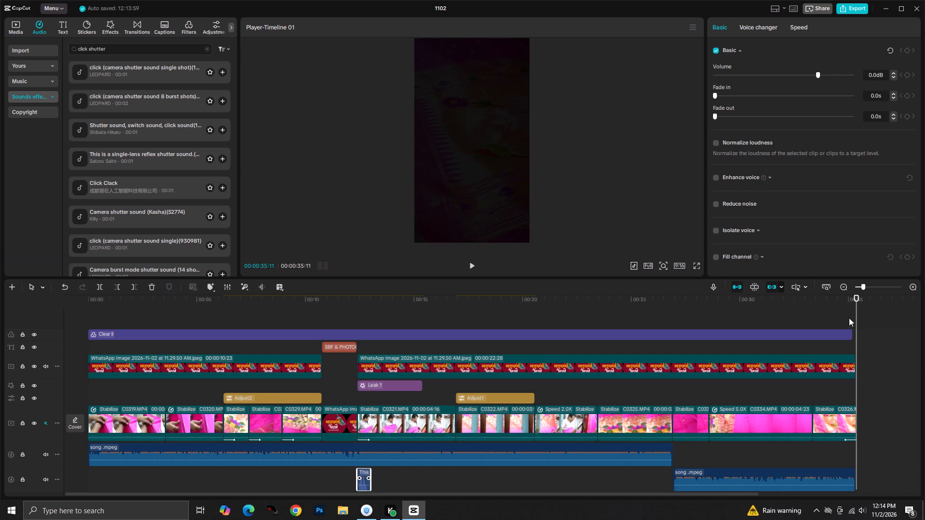
Play the section from the centre logo into clip C0321 to check the shutter sound's timing and loudness.
left_click_drag(856, 312, 327, 326)
key("space")
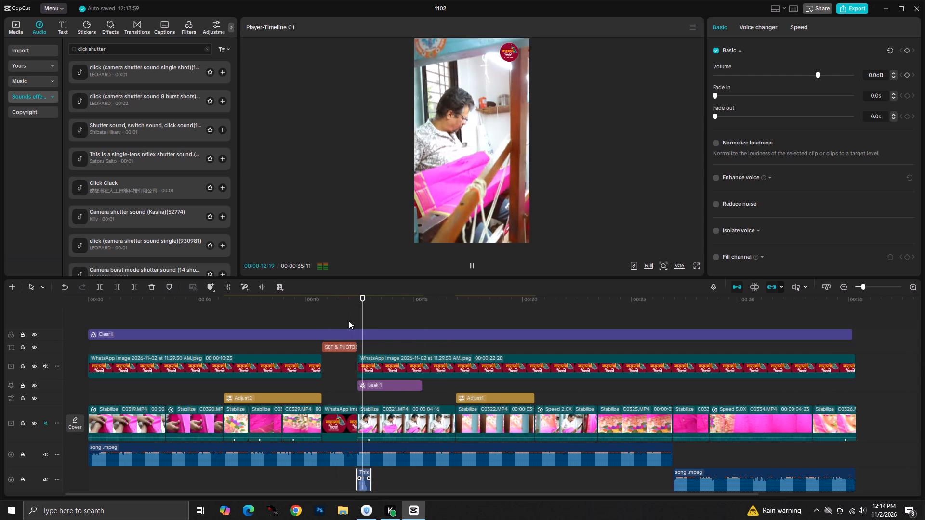
key("space")
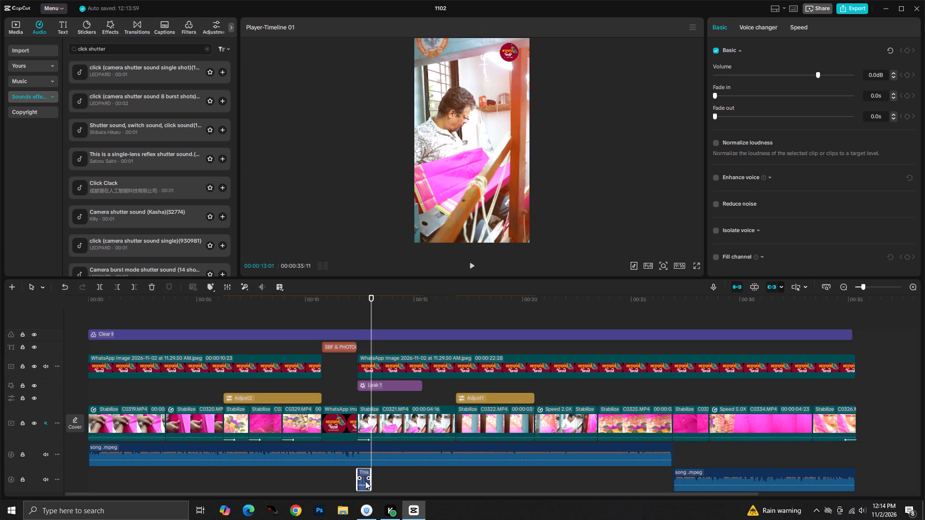
left_click(365, 480)
right_click(362, 477)
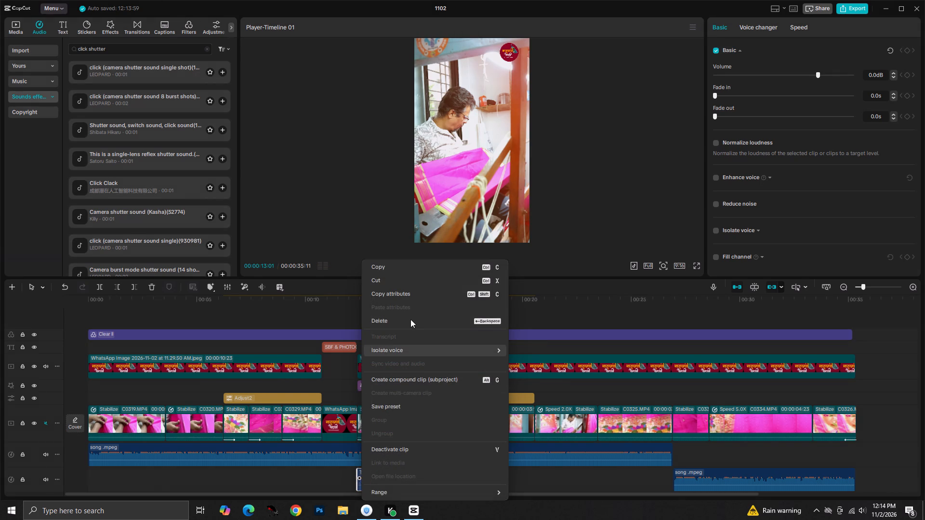
left_click(653, 315)
key("space")
key("space")
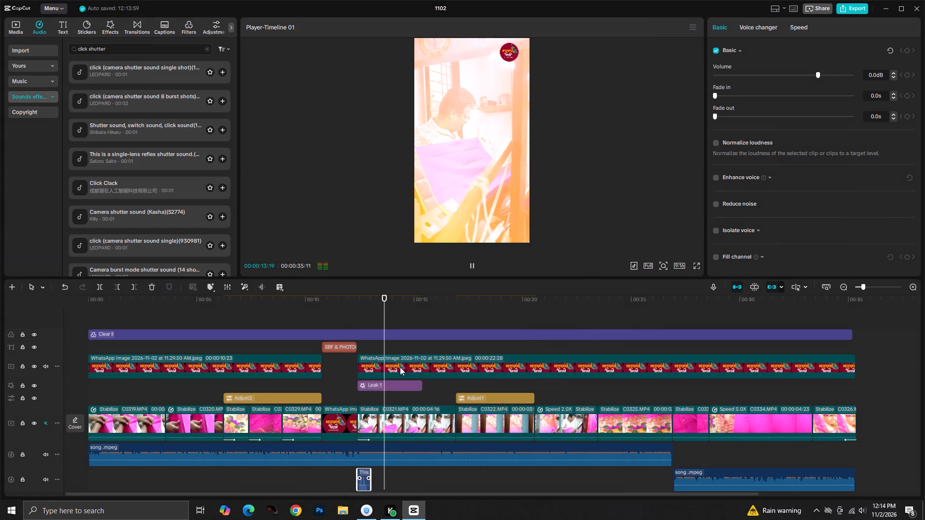
left_click_drag(384, 343, 326, 348)
key("space")
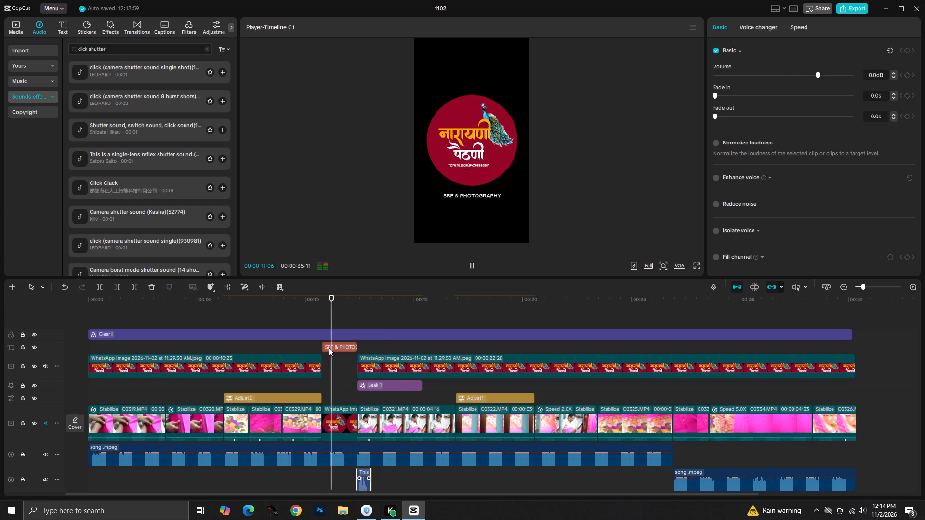
key("space")
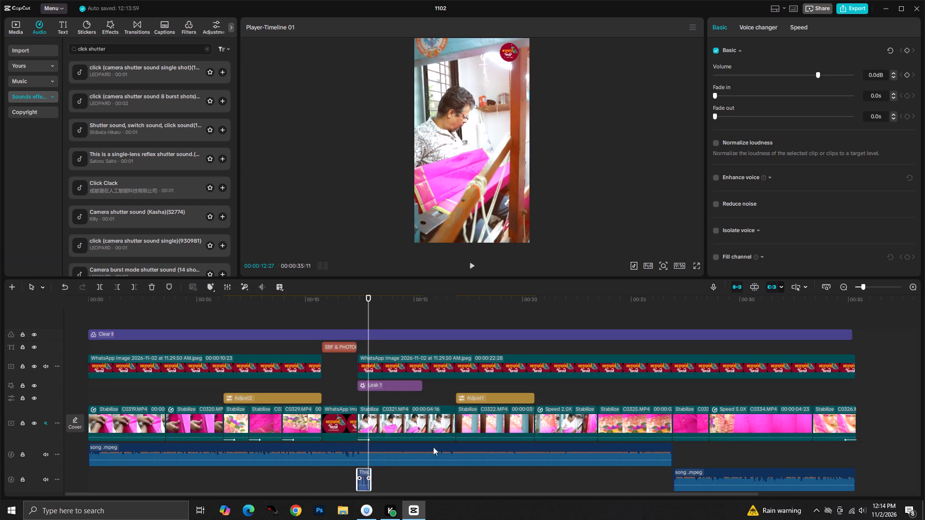
Set the shutter sound clip's volume to 14.4 dB.
left_click(840, 72)
left_click(841, 74)
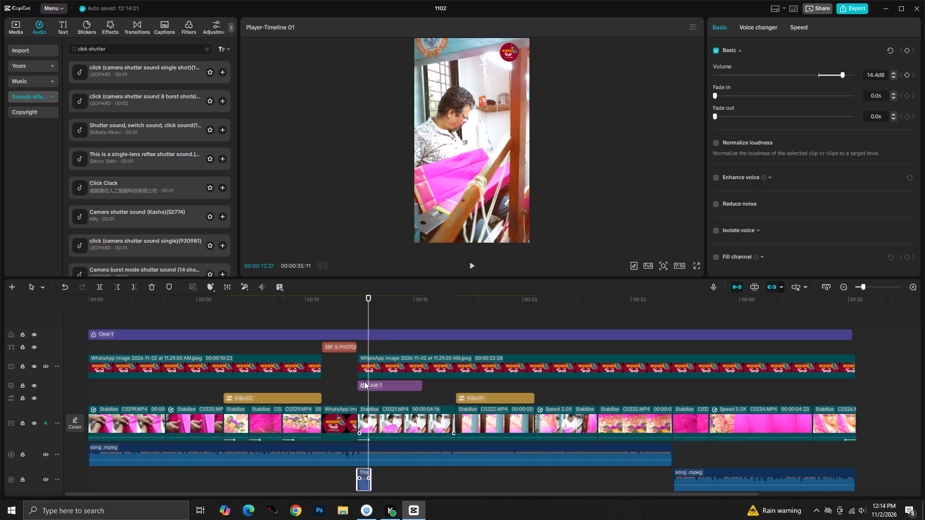
Play from just before the shutter sound into clip C0322 to check how it sounds in the mix.
left_click_drag(370, 397, 367, 397)
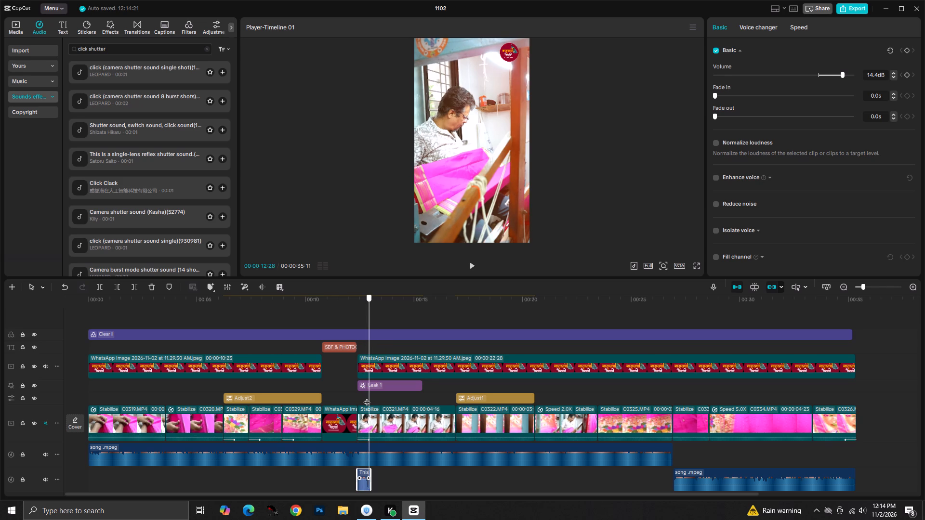
left_click_drag(367, 397, 352, 397)
key("space")
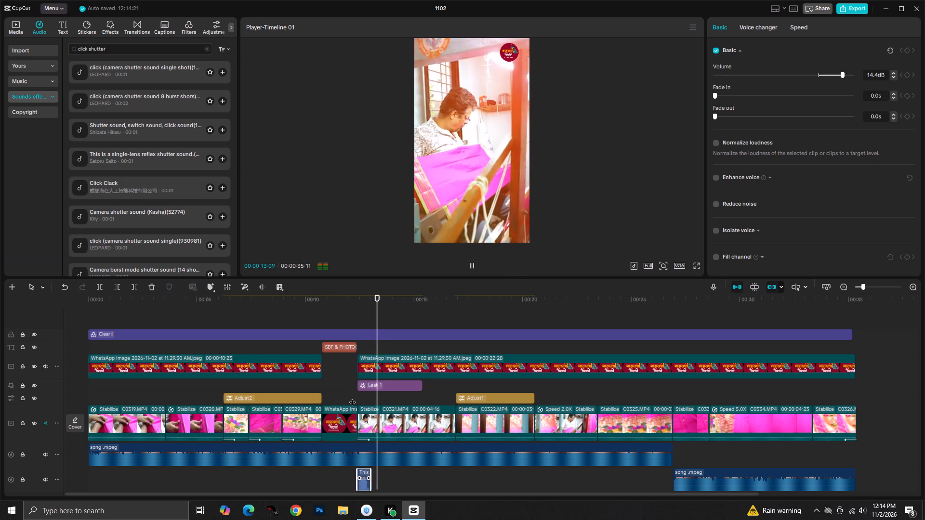
key("space")
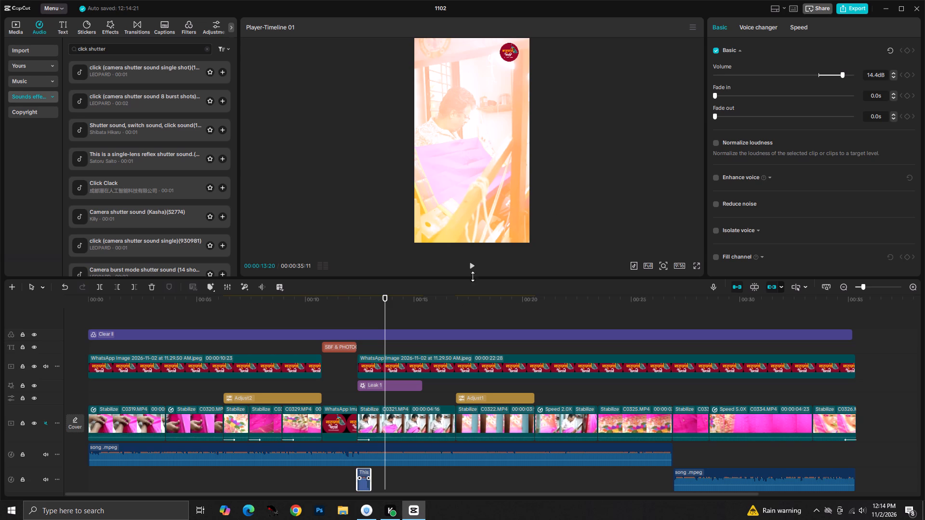
left_click(474, 270)
key("space")
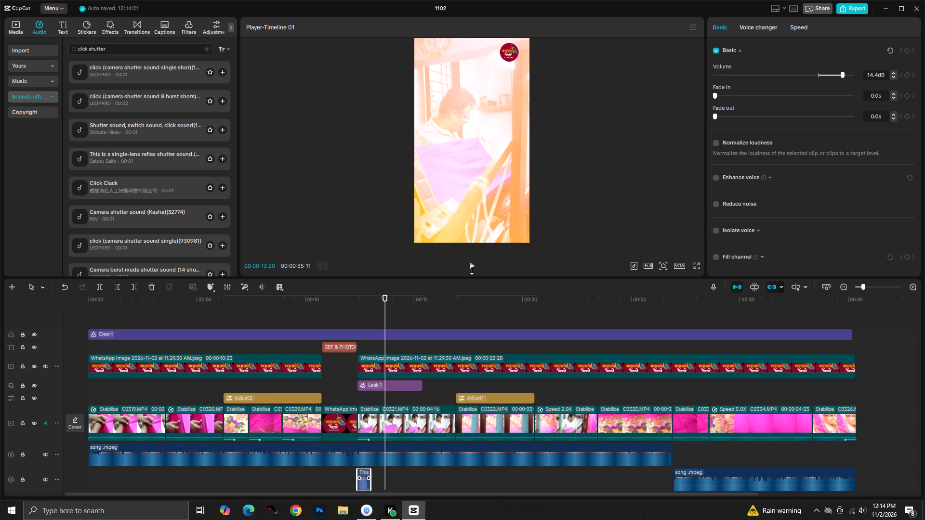
left_click(472, 269)
key("space")
left_click(472, 269)
key("space")
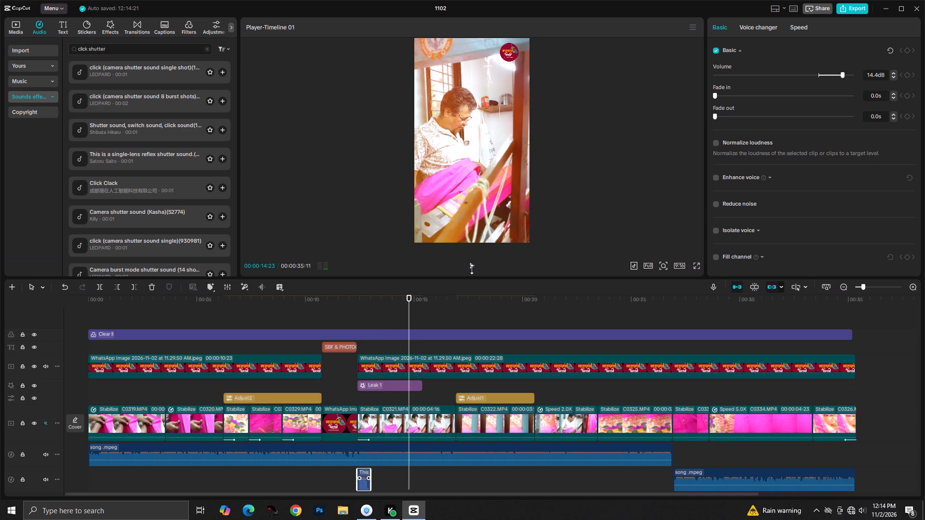
key("space")
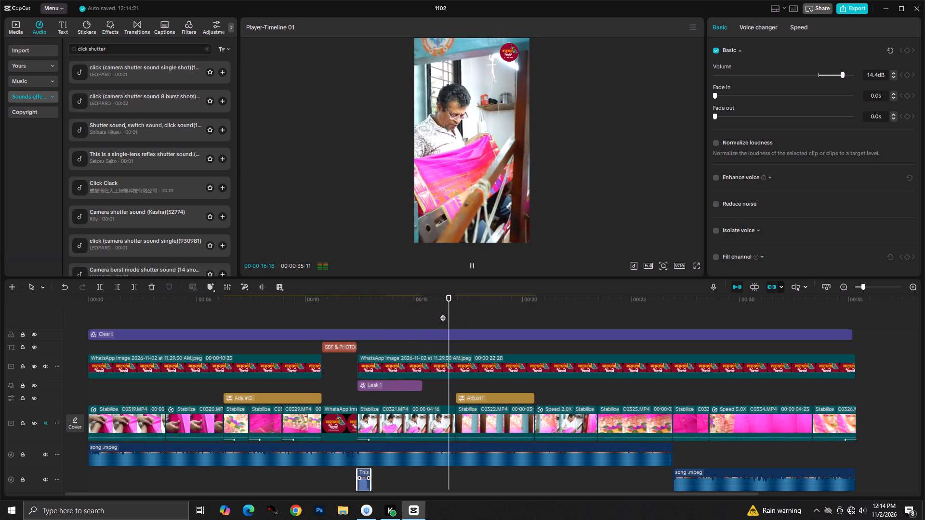
key("space")
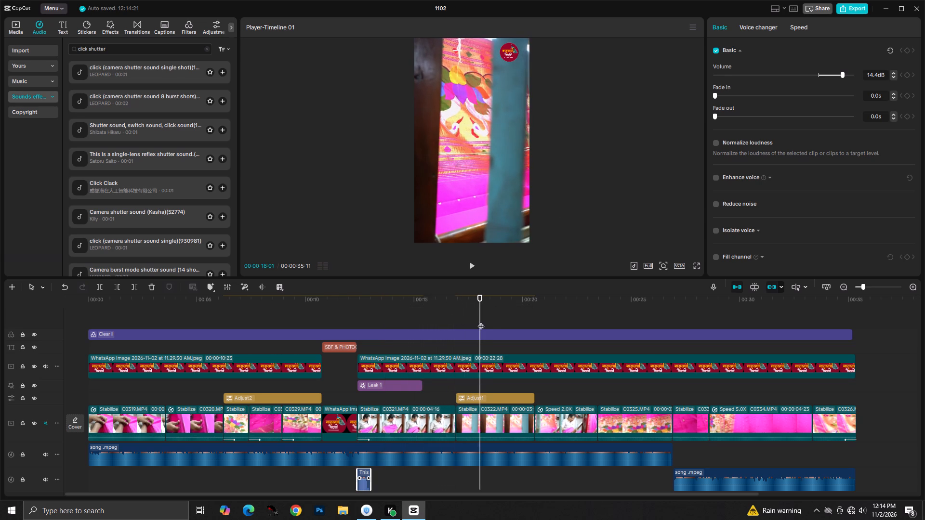
Play the whole video from the beginning to review the finished edit.
left_click_drag(479, 318, 0, 316)
key("space")
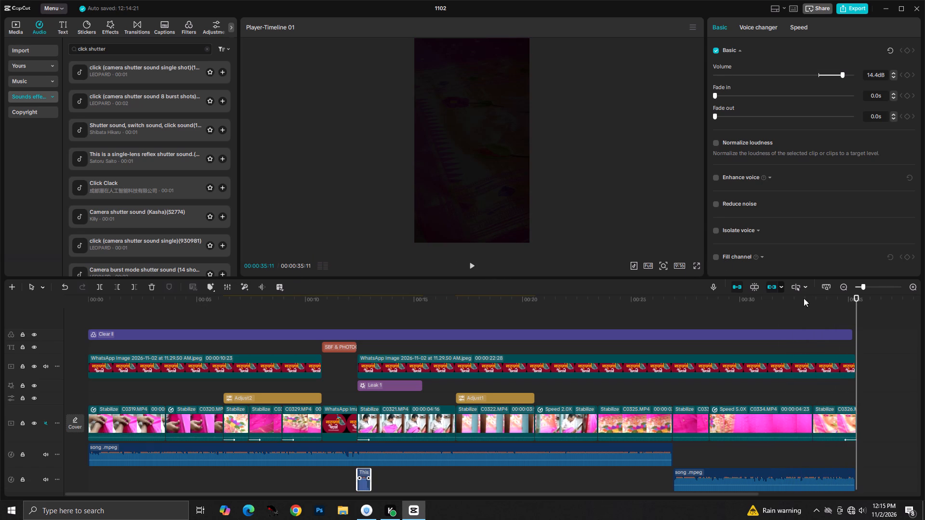
Review the video from the beginning again in full-screen preview, and return to the editor.
left_click_drag(858, 313, 0, 232)
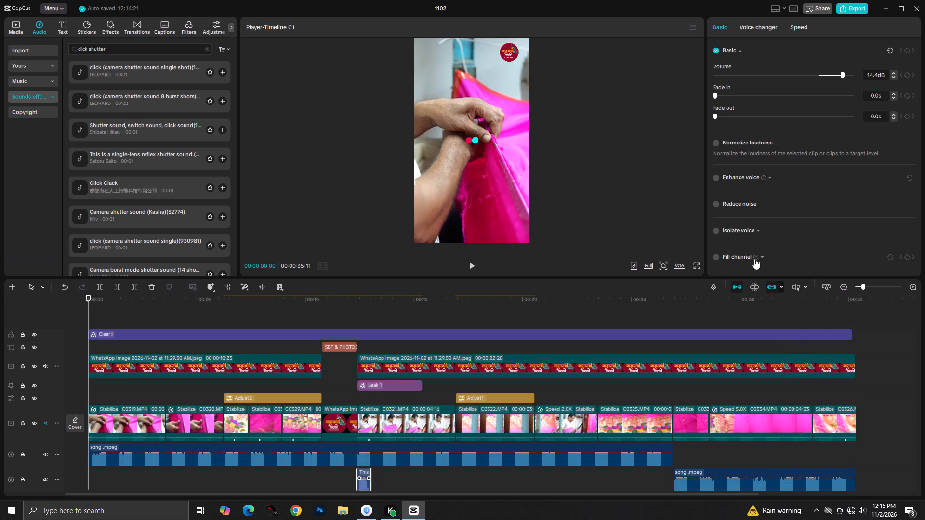
left_click(698, 260)
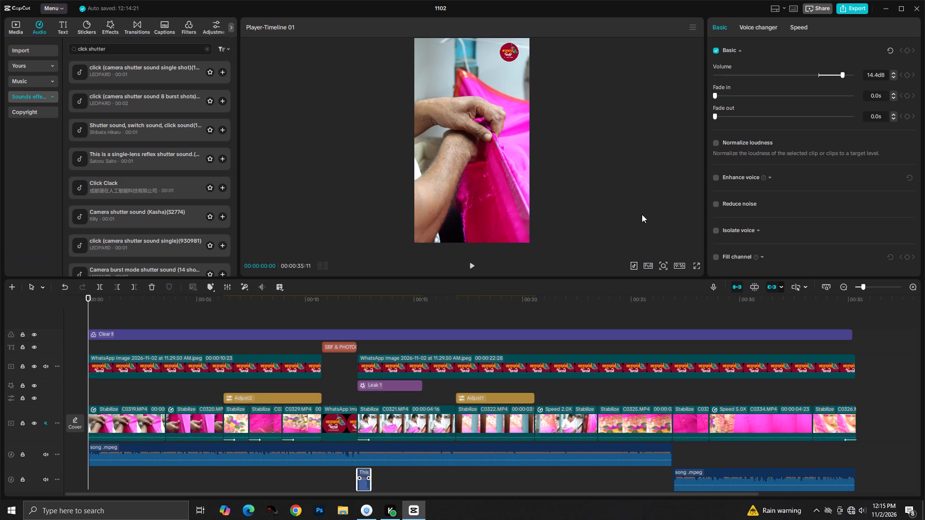
left_click(697, 265)
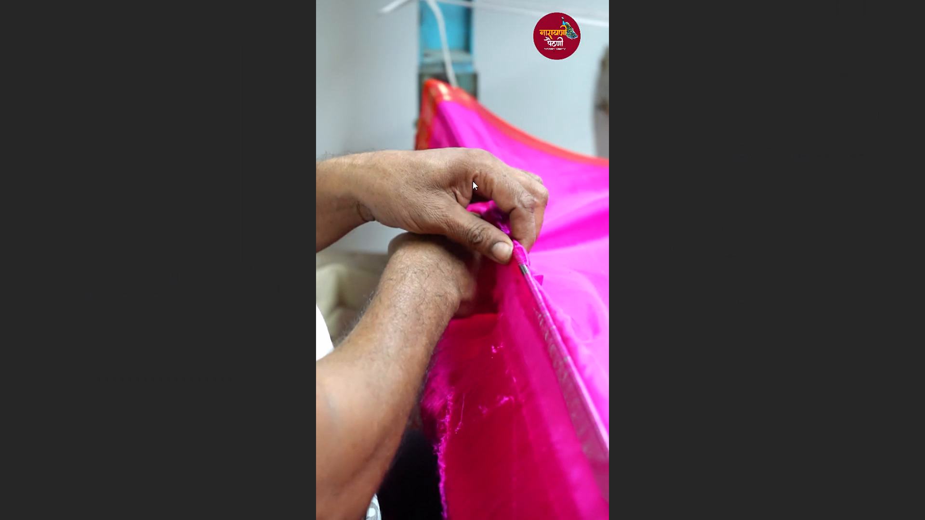
key("space")
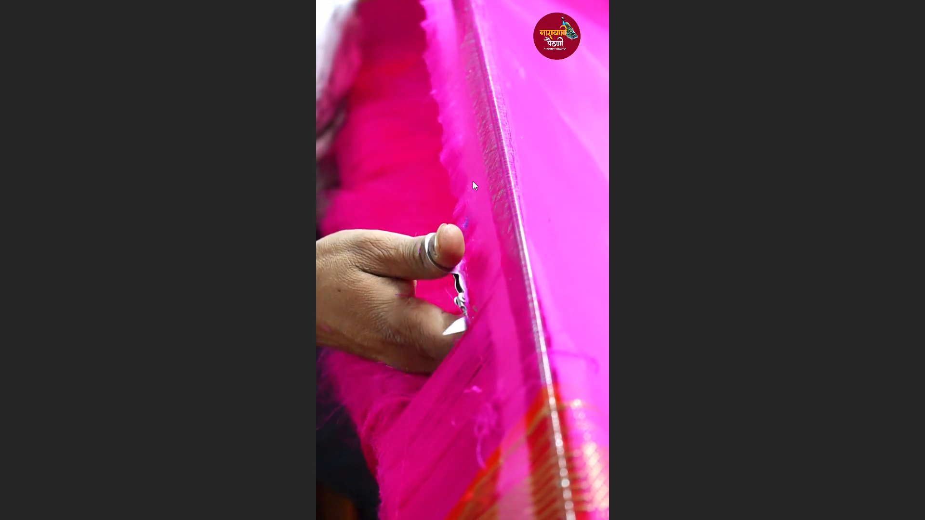
key("space")
key("space")
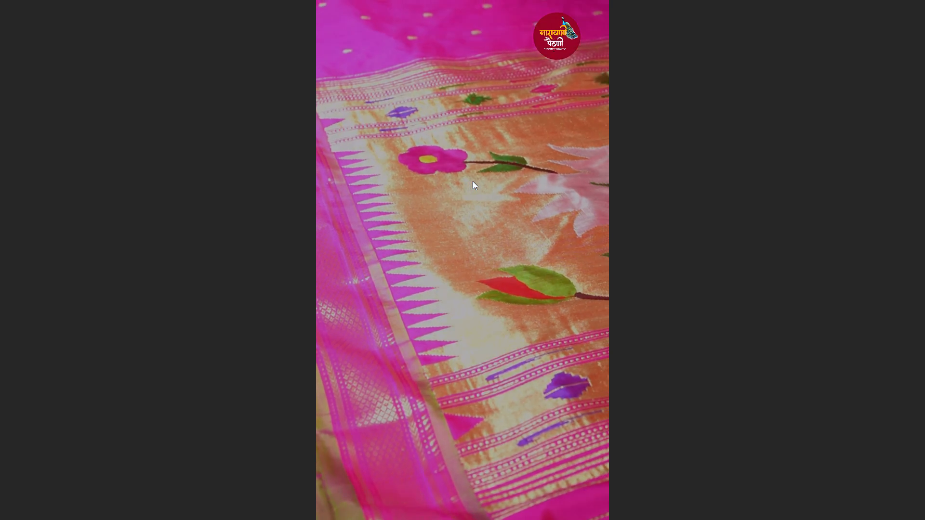
key("space")
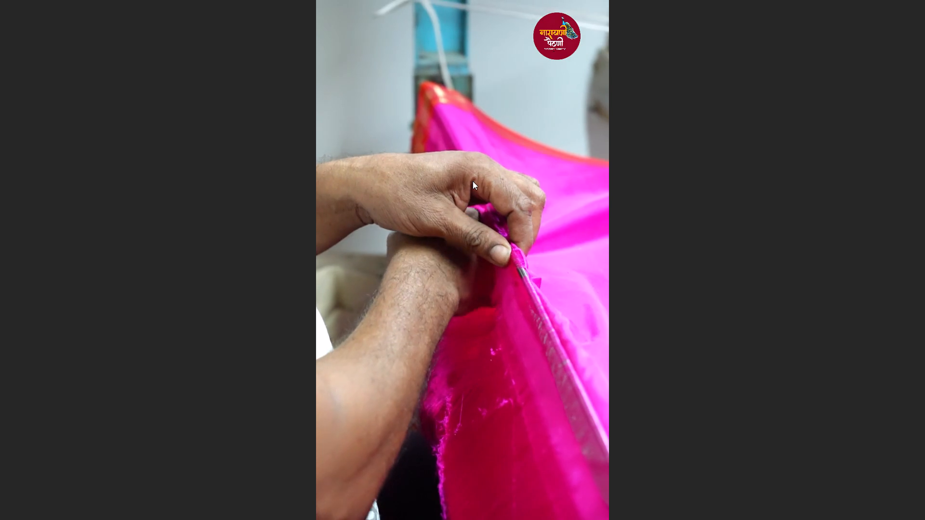
key("space")
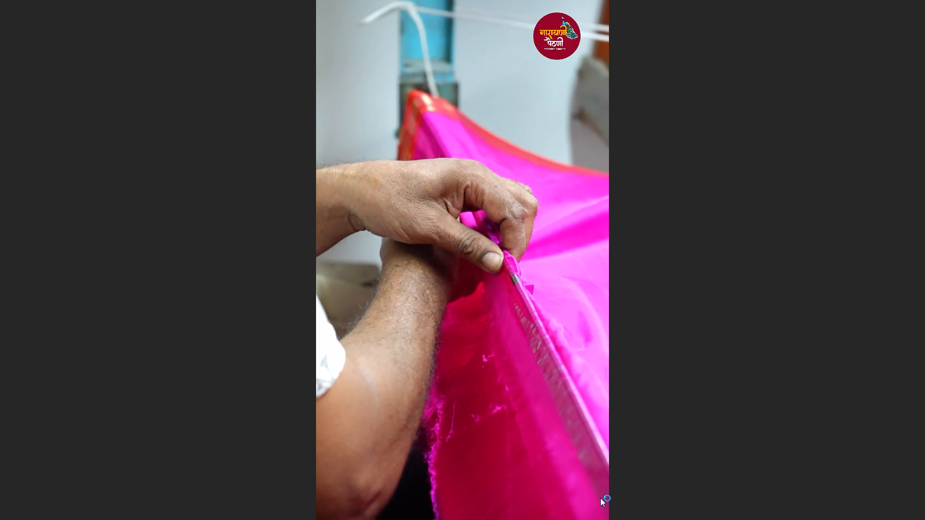
left_click(571, 432)
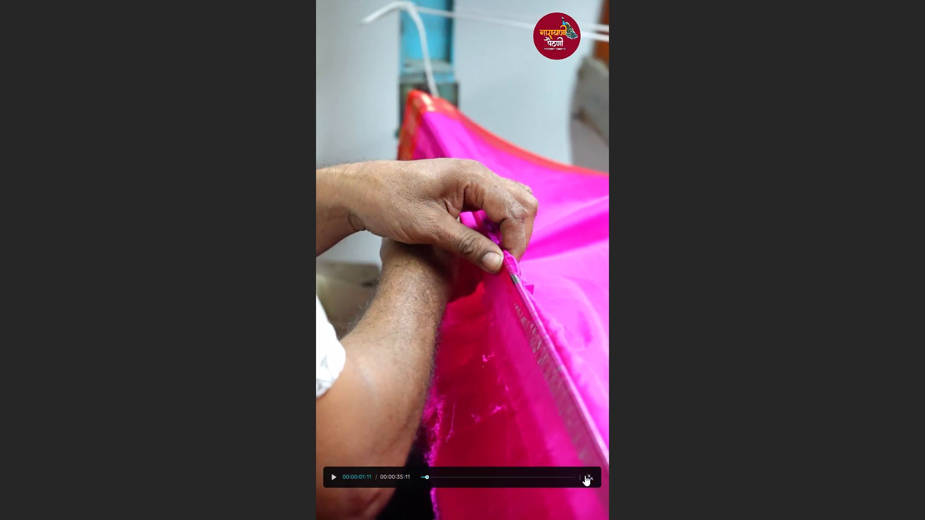
left_click(588, 475)
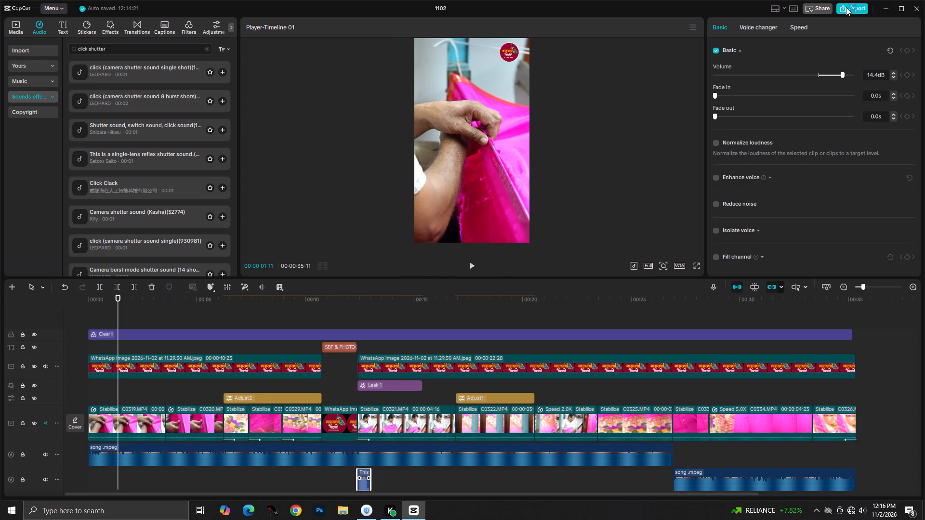
Export the video as 1102 to the Captures folder in Videos, at 1080P in mp4 format.
left_click(846, 7)
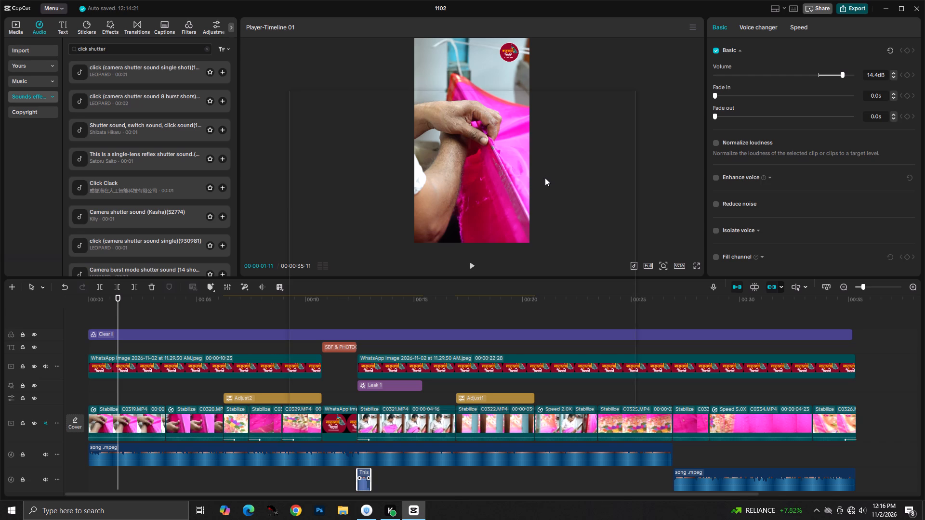
left_click(618, 155)
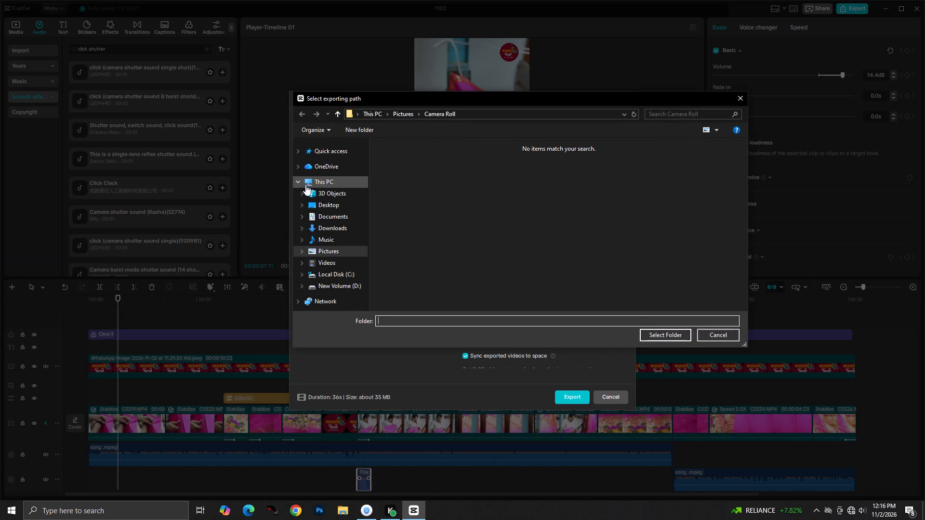
left_click(332, 259)
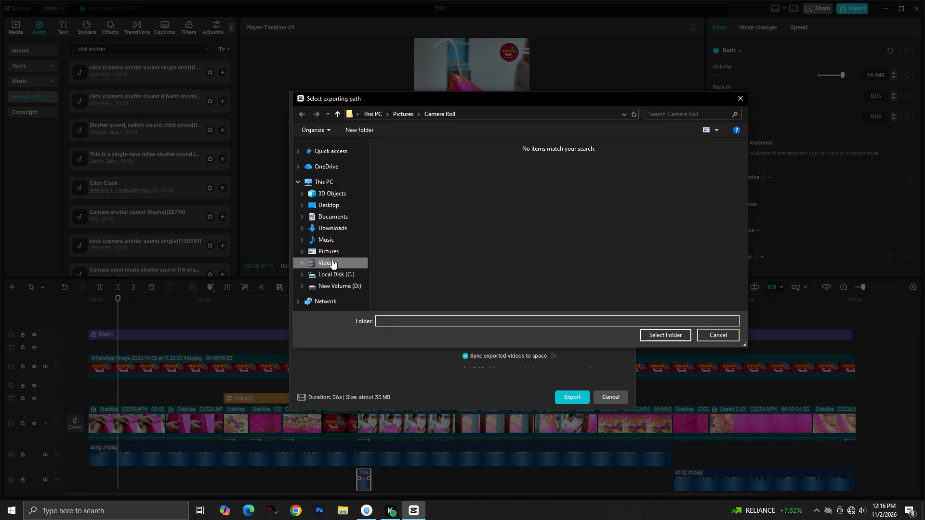
left_click(409, 168)
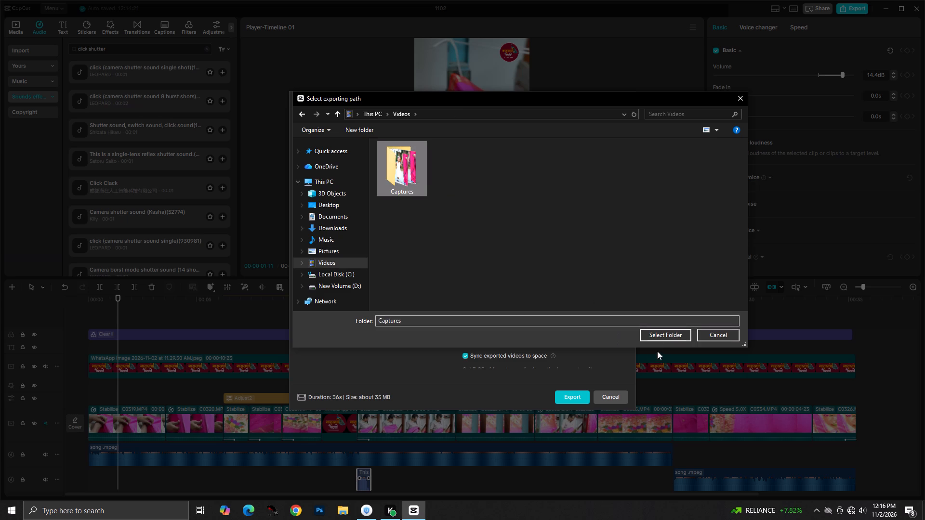
left_click(658, 335)
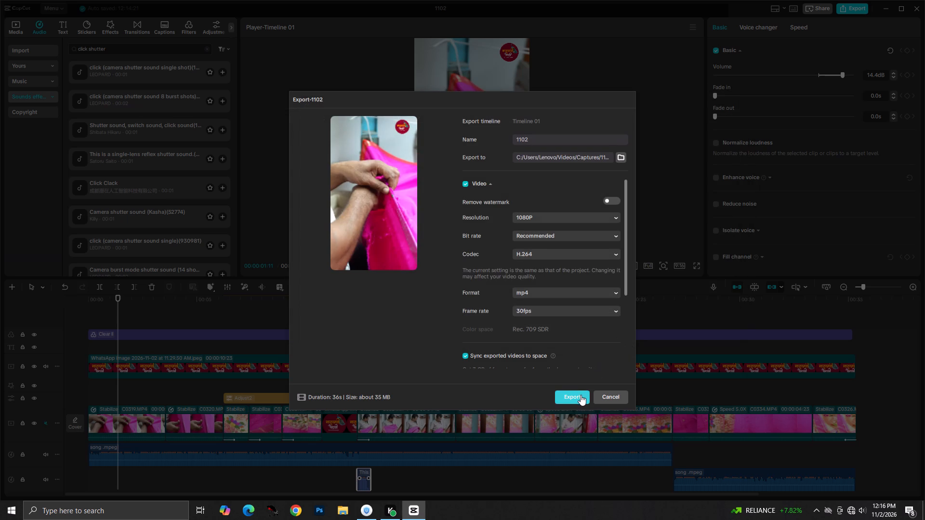
left_click(581, 395)
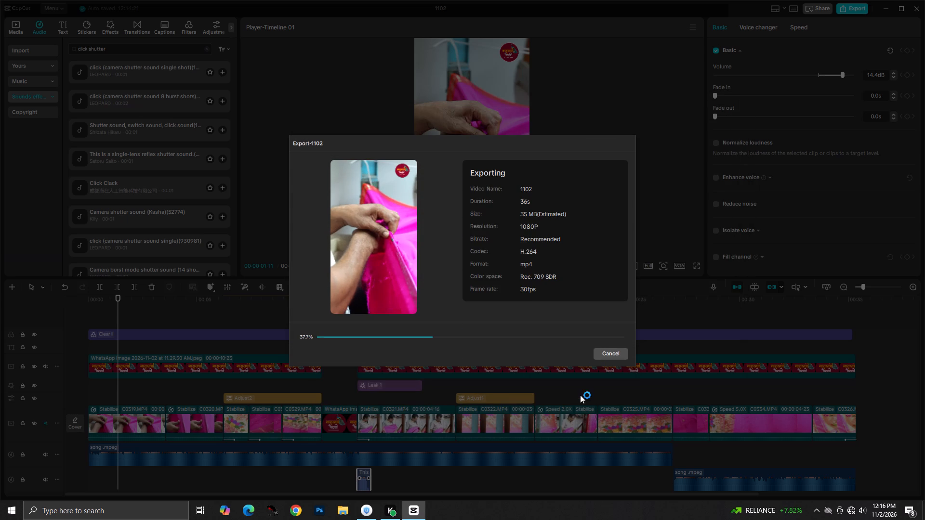
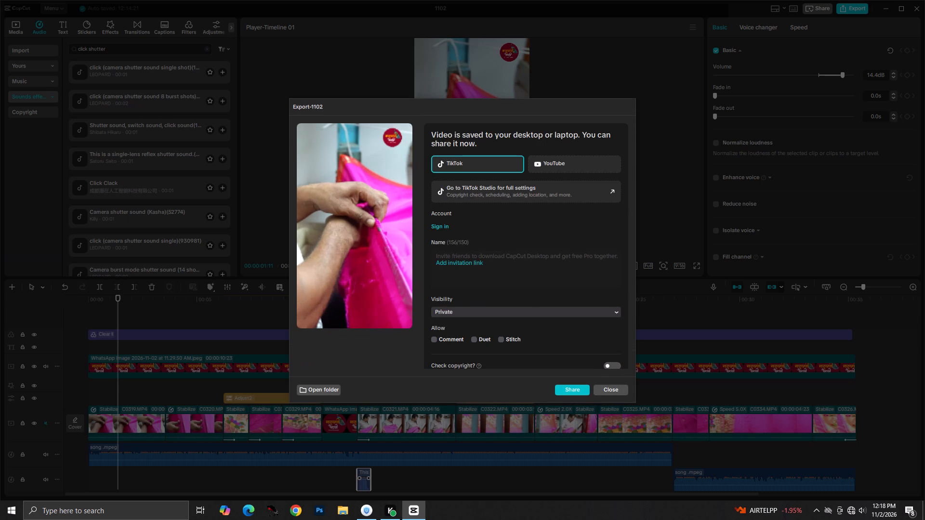
Close the finished export window without sharing the video.
left_click(612, 386)
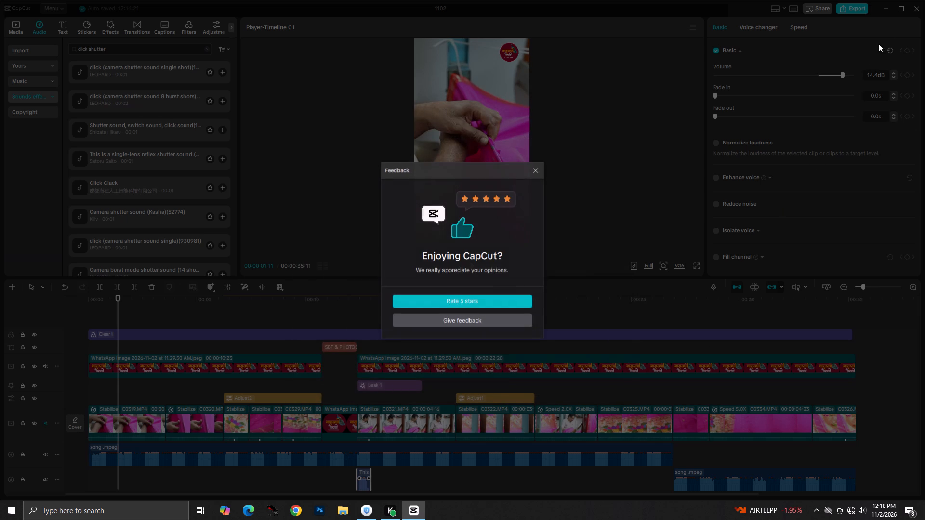
Clear the feedback request by choosing the five-star rating, and close the Microsoft Store window it opens.
left_click(885, 10)
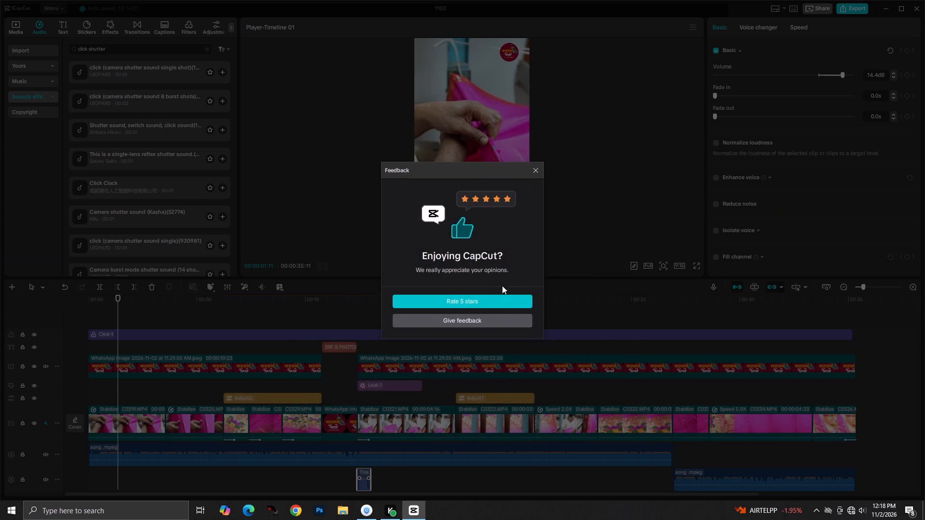
left_click(491, 300)
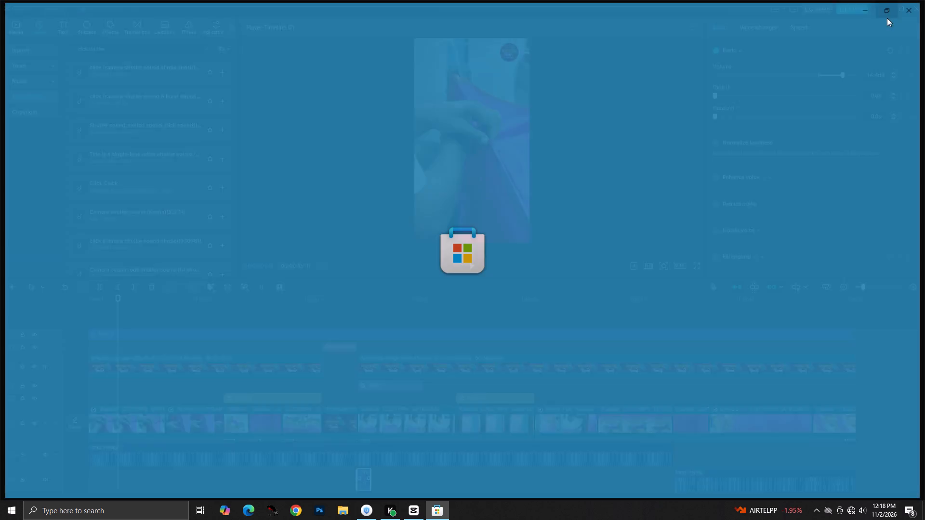
left_click(917, 13)
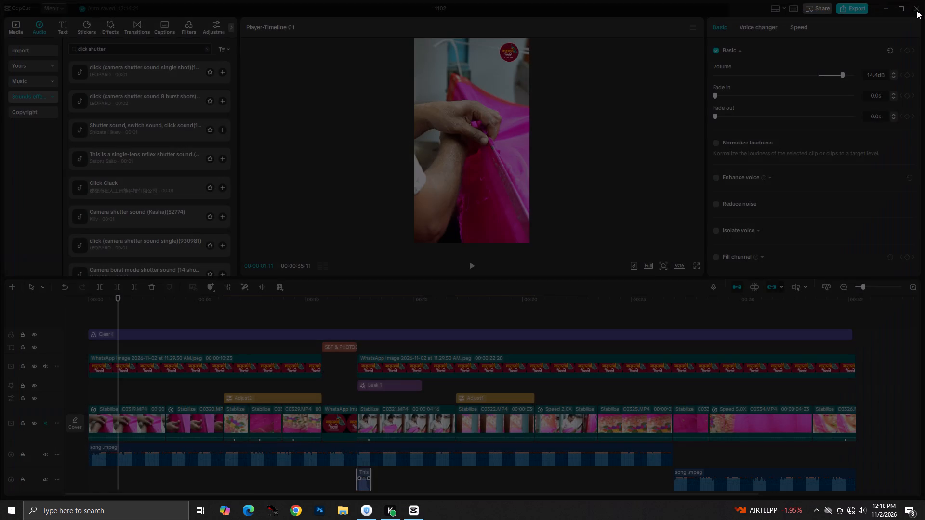